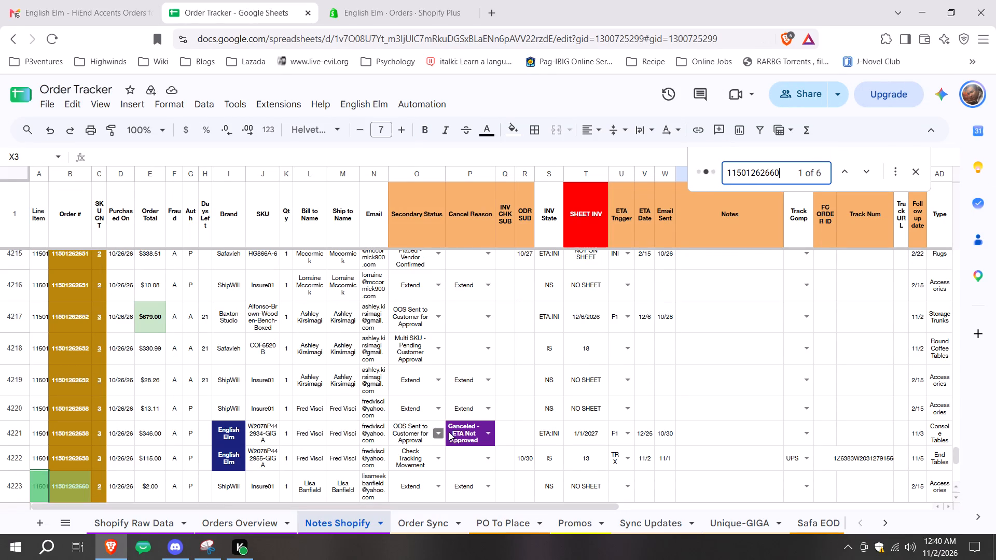
{"action": "left_click", "coordinate": [442, 366]}
{"action": "scroll", "coordinate": [449, 424], "scroll_direction": "down", "scroll_amount": 1}
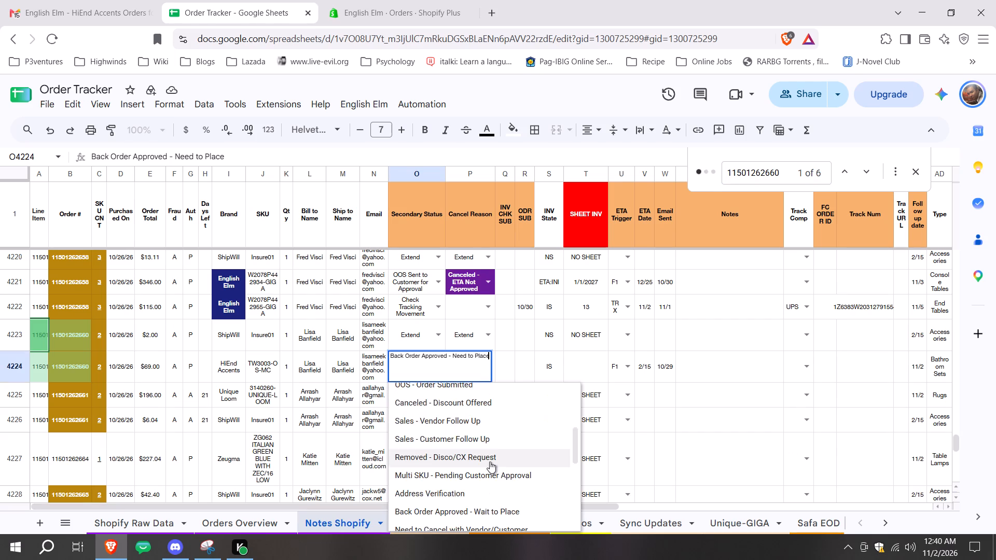
{"action": "scroll", "coordinate": [491, 471], "scroll_direction": "down", "scroll_amount": 2}
{"action": "scroll", "coordinate": [491, 439], "scroll_direction": "up", "scroll_amount": 1}
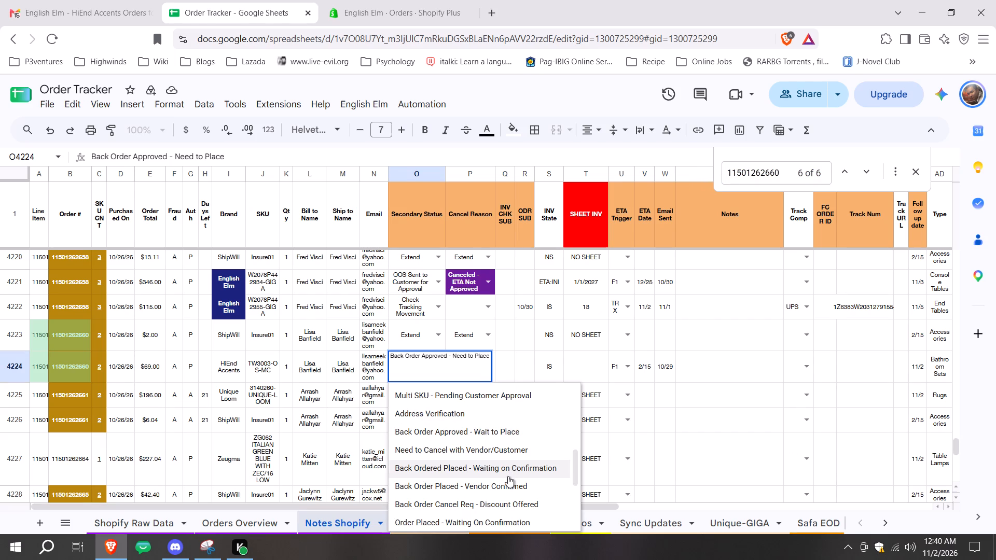
{"action": "left_click", "coordinate": [508, 481]}
Enter 11/2 as the ODR SUB date for the HiEnd Accents item in row 4224.
{"action": "left_click", "coordinate": [532, 365]}
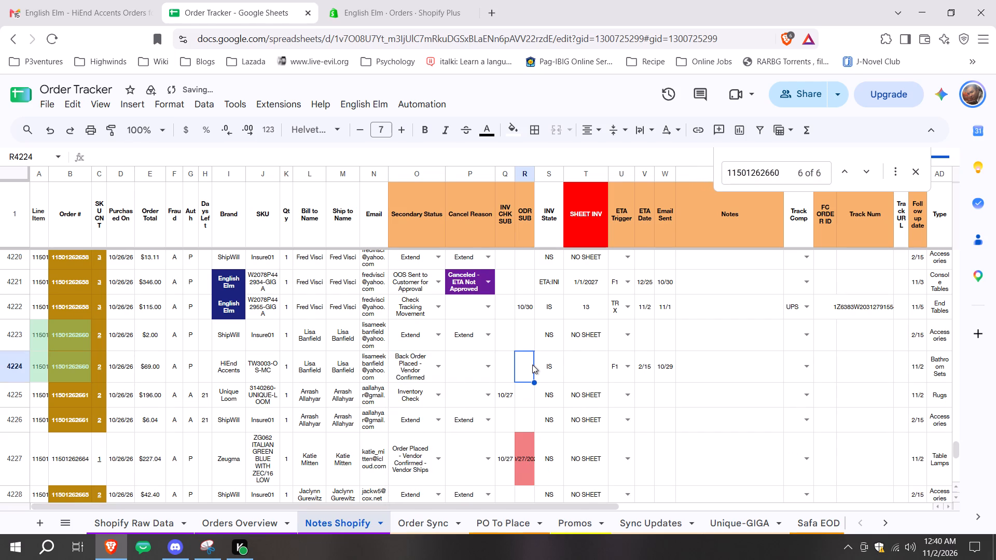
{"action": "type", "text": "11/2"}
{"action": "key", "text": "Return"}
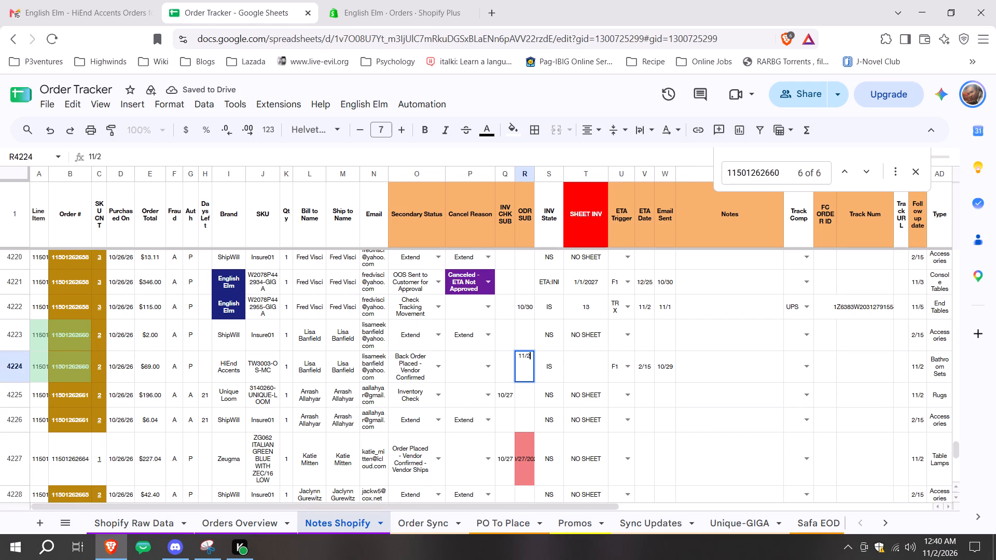
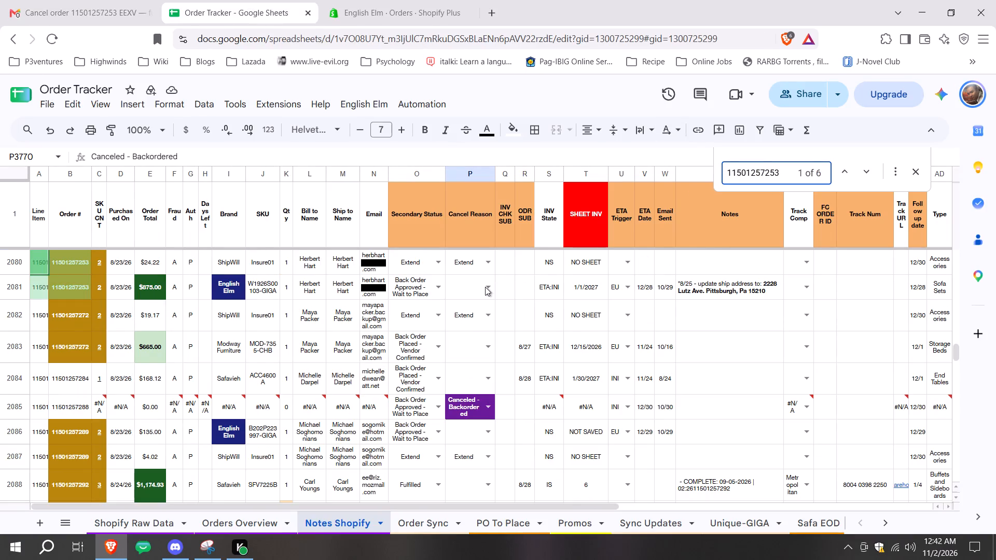
{"action": "left_click", "coordinate": [485, 287]}
{"action": "scroll", "coordinate": [502, 337], "scroll_direction": "down", "scroll_amount": 1}
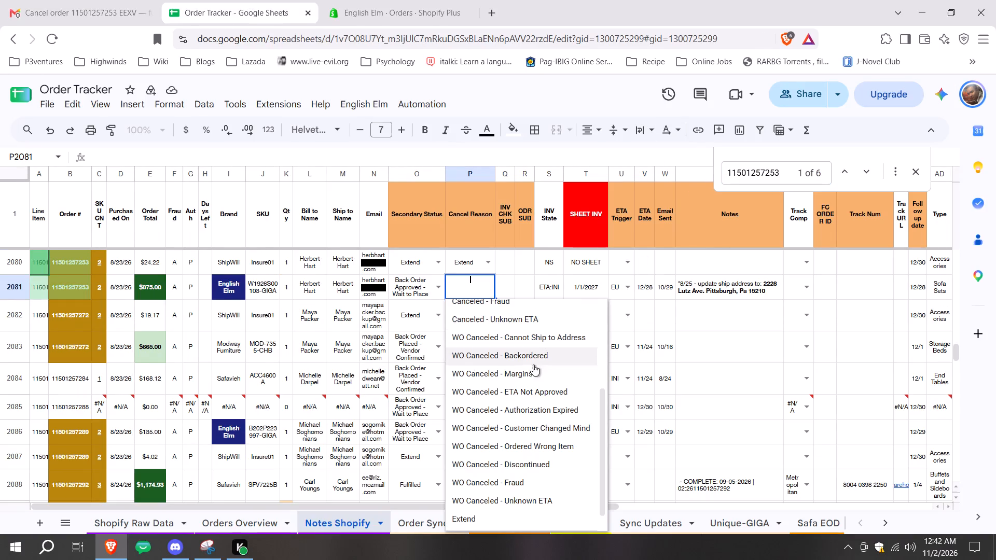
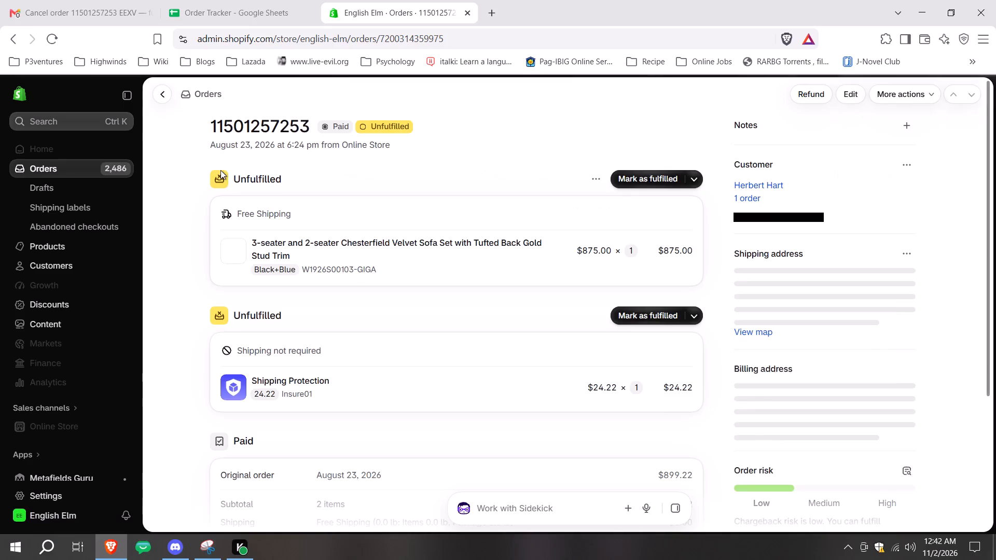
{"action": "left_click", "coordinate": [878, 91]}
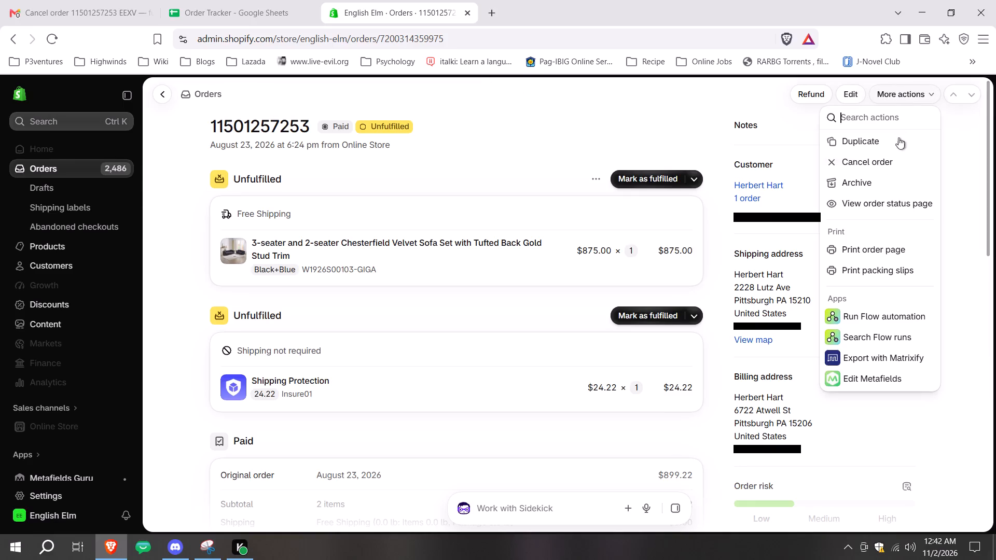
{"action": "left_click", "coordinate": [866, 155]}
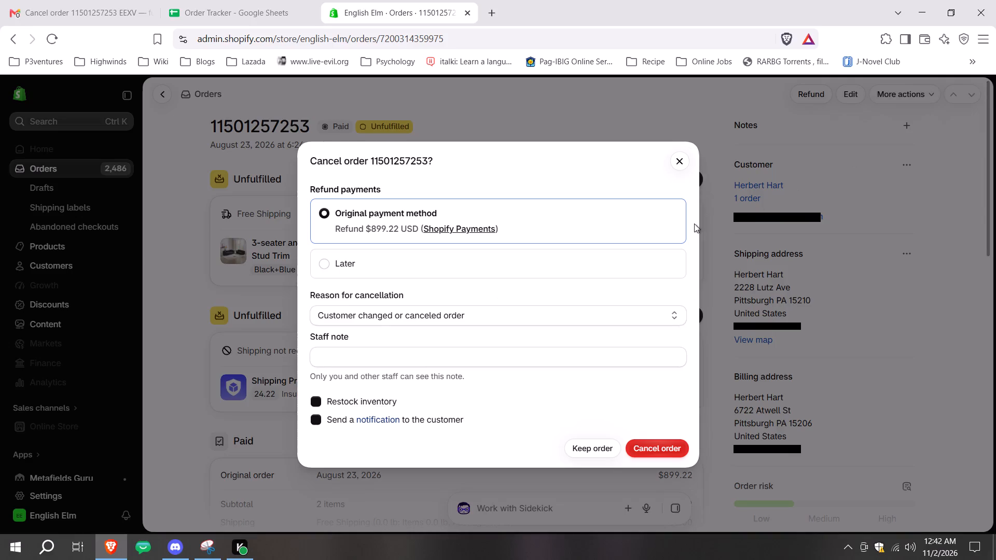
{"action": "left_click", "coordinate": [655, 452]}
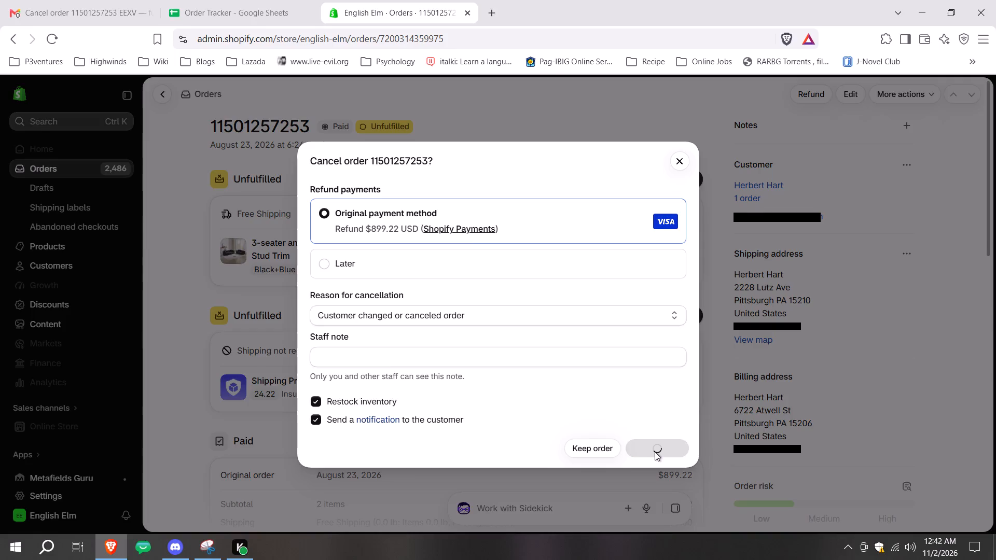
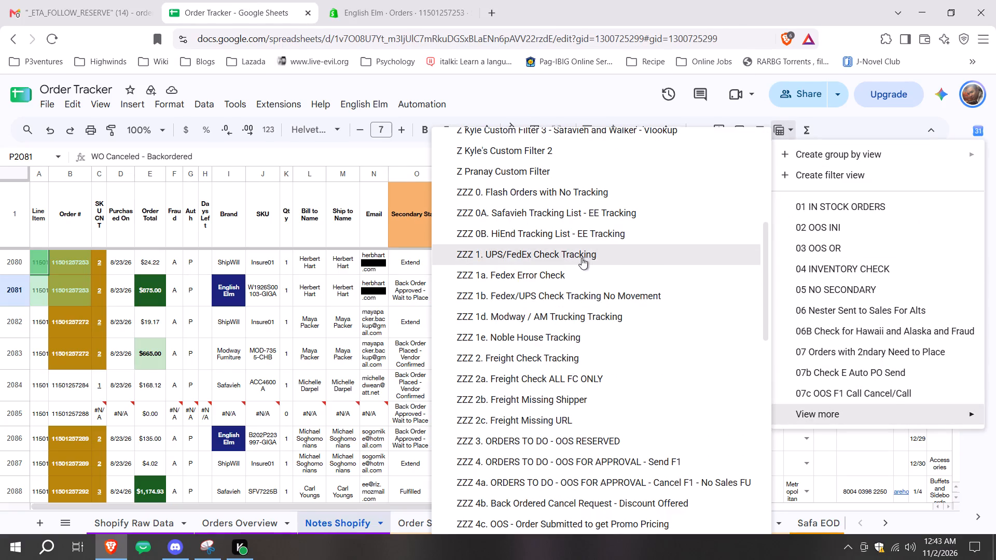
Apply the saved filter view ZZZ 1. UPS/FedEx Check Tracking to the Notes Shopify sheet.
{"action": "left_click", "coordinate": [582, 258]}
{"action": "left_click", "coordinate": [431, 292]}
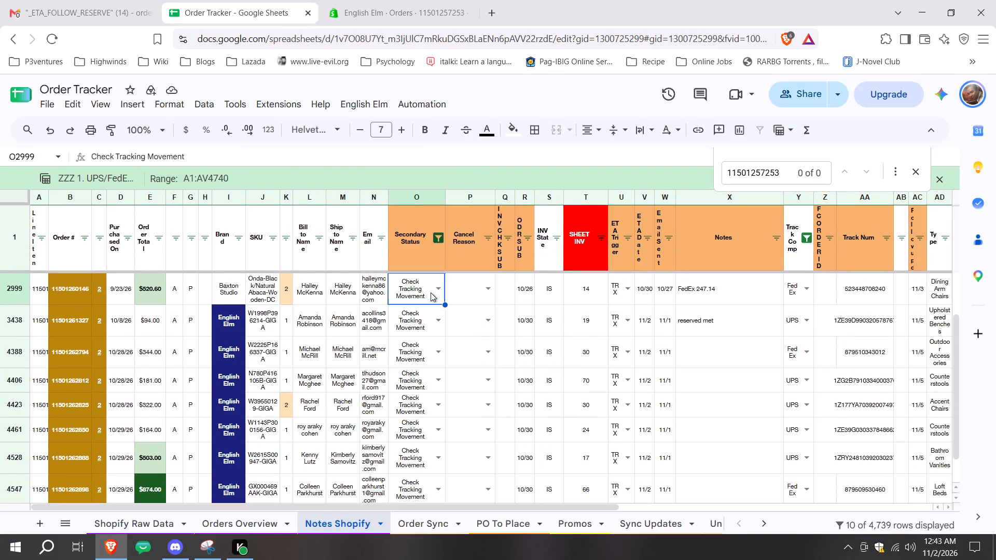
{"action": "left_click", "coordinate": [436, 287]}
{"action": "scroll", "coordinate": [455, 341], "scroll_direction": "down", "scroll_amount": 3}
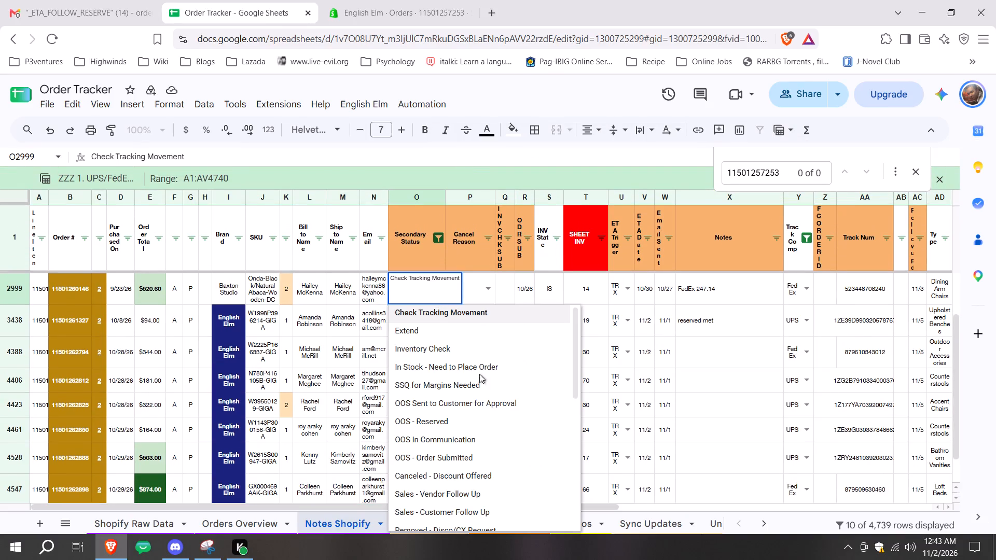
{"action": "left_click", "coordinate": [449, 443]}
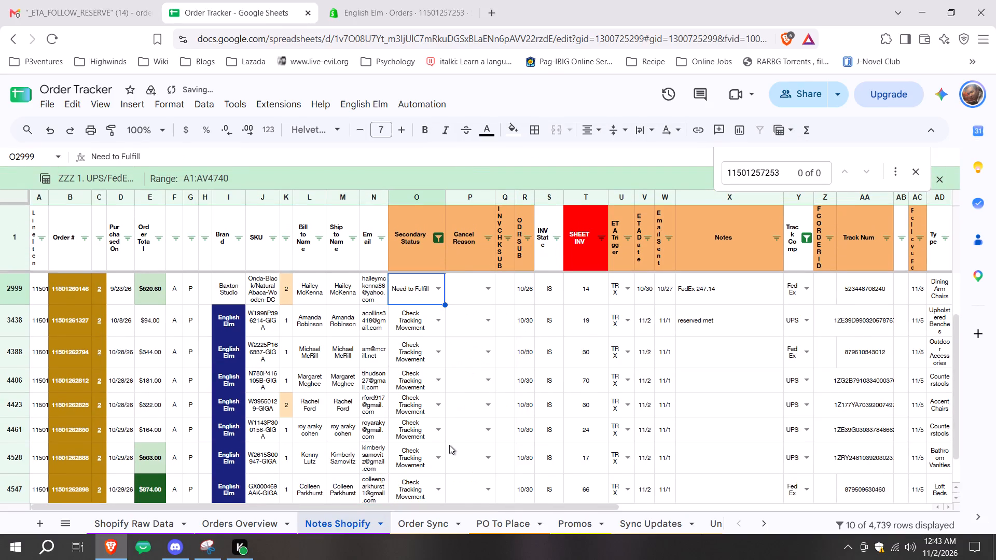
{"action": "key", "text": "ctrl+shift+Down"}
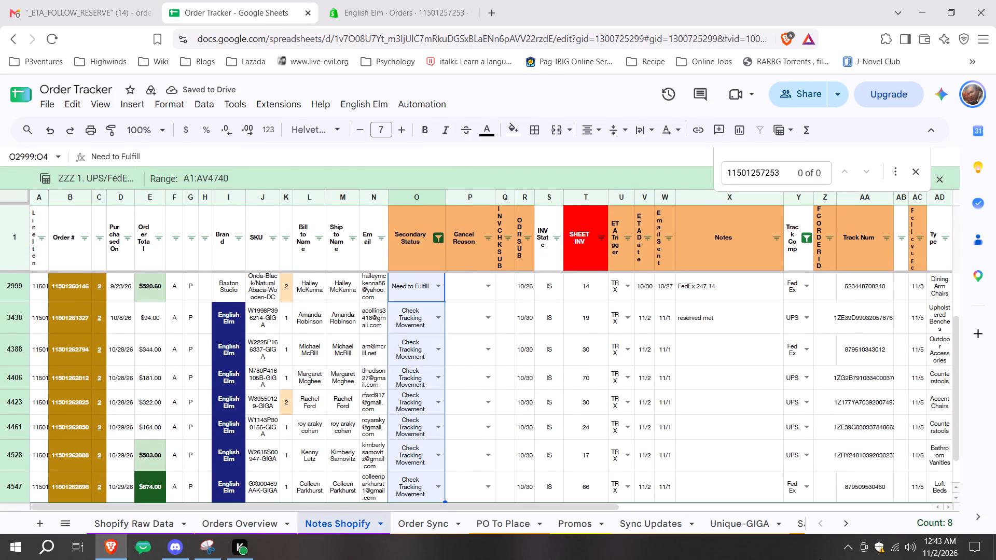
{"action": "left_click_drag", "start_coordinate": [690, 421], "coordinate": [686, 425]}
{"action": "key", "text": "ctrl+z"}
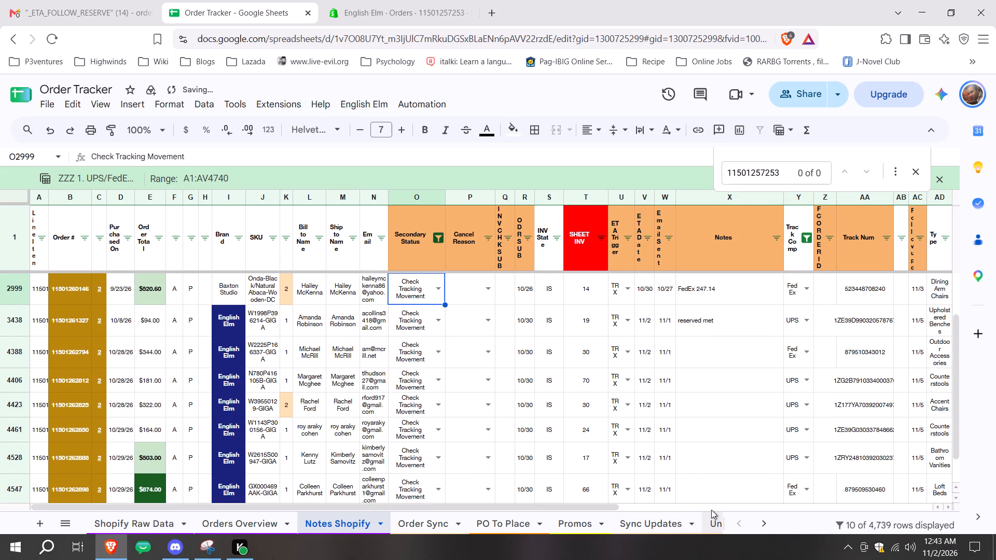
Check the UPS/FEDEX column filter and set the Secondary Status to Need to Fulfill for row 2999 and all listed orders below it.
{"action": "left_click", "coordinate": [711, 510]}
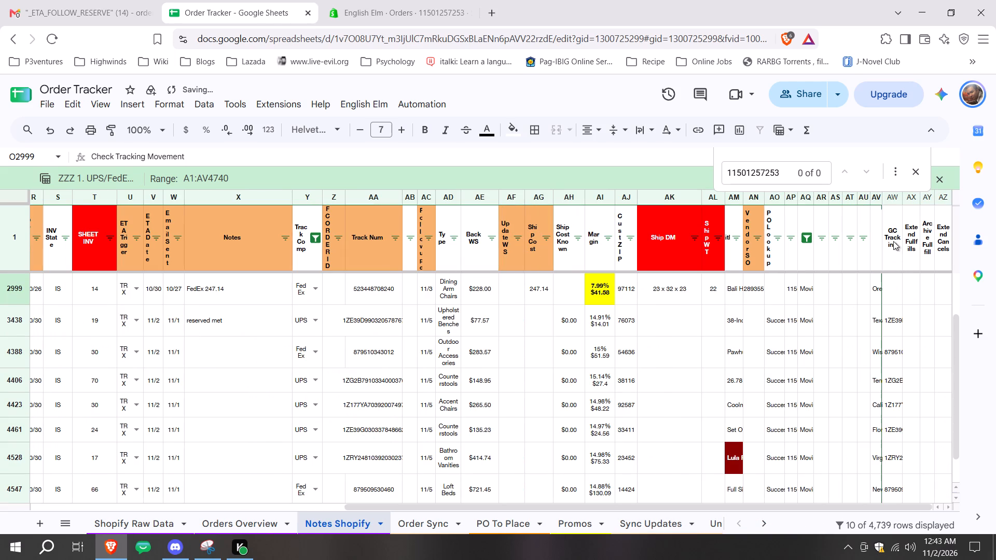
{"action": "left_click", "coordinate": [809, 239]}
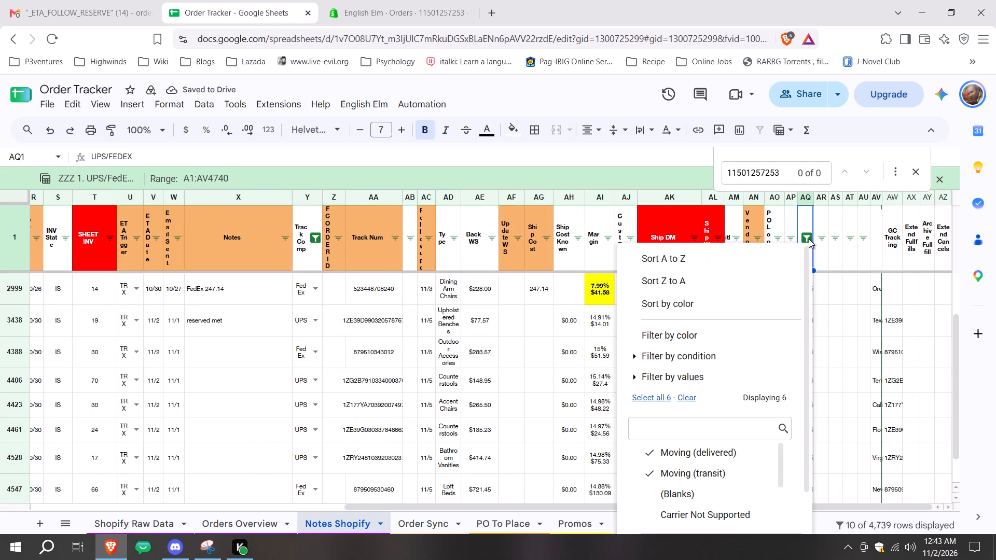
{"action": "left_click", "coordinate": [438, 405]}
{"action": "left_click_drag", "start_coordinate": [479, 503], "coordinate": [88, 494]}
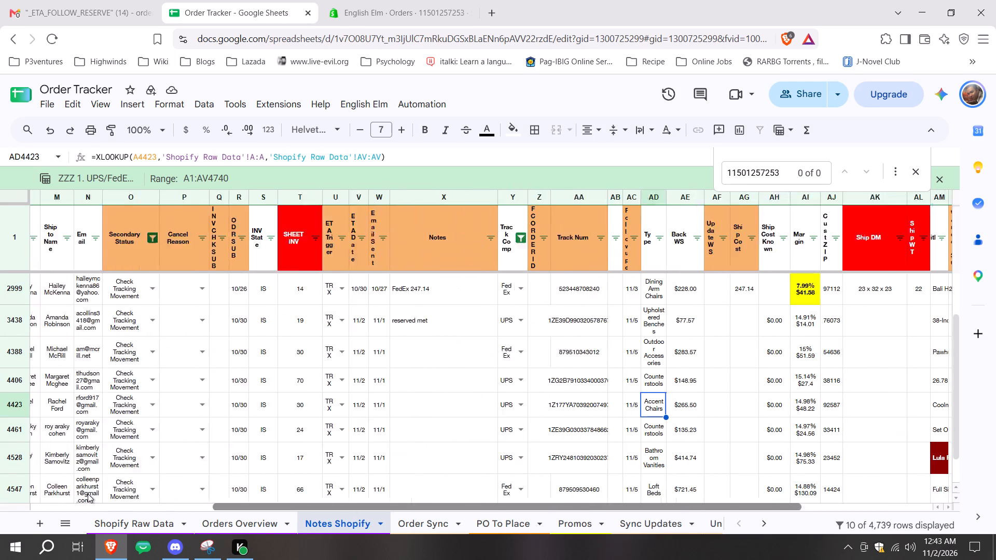
{"action": "left_click_drag", "start_coordinate": [88, 494], "coordinate": [0, 469]}
{"action": "left_click", "coordinate": [442, 299]}
{"action": "left_click", "coordinate": [442, 293]}
{"action": "scroll", "coordinate": [447, 365], "scroll_direction": "up", "scroll_amount": 1}
{"action": "scroll", "coordinate": [468, 411], "scroll_direction": "down", "scroll_amount": 1}
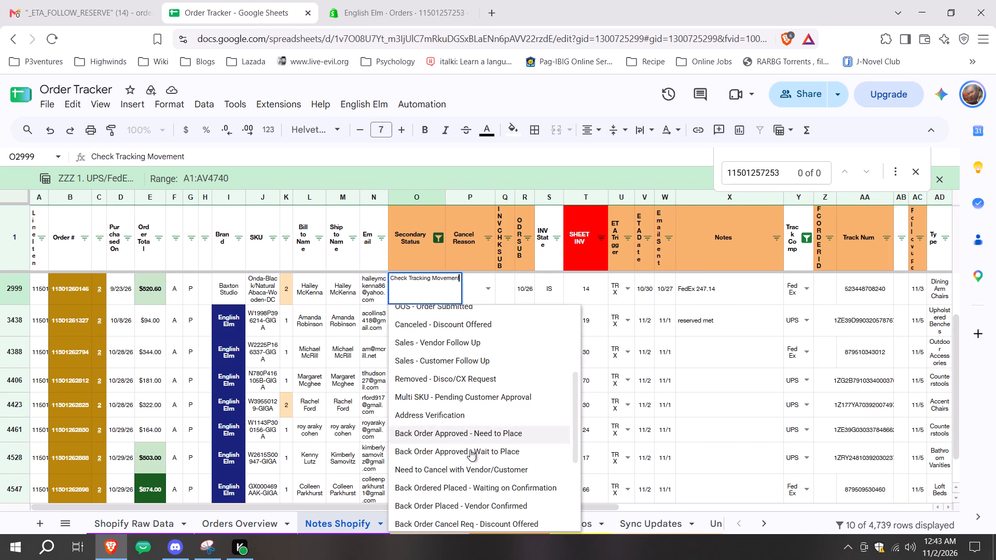
{"action": "scroll", "coordinate": [448, 391], "scroll_direction": "down", "scroll_amount": 1}
{"action": "left_click", "coordinate": [446, 453]}
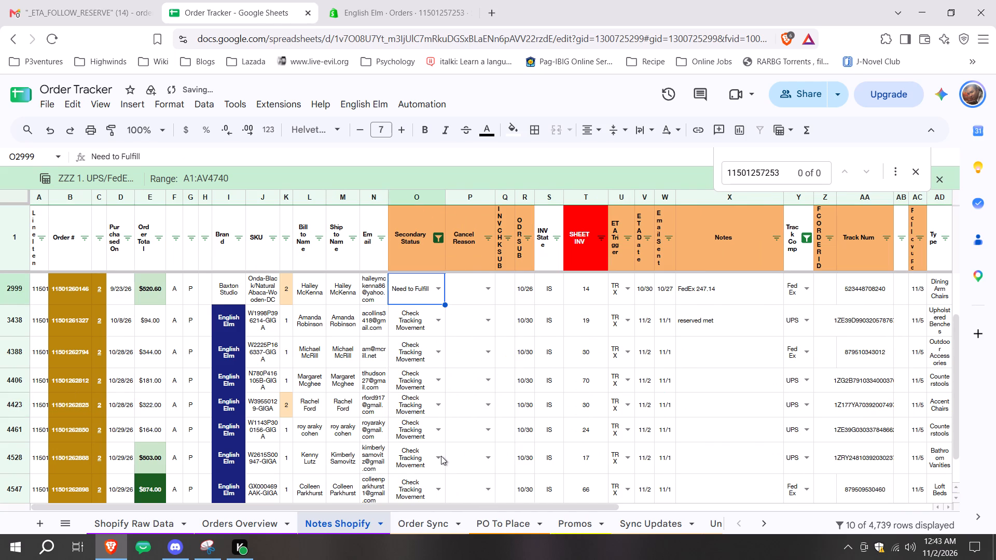
{"action": "key", "text": "ctrl+shift+Down"}
{"action": "key", "text": "ctrl+d"}
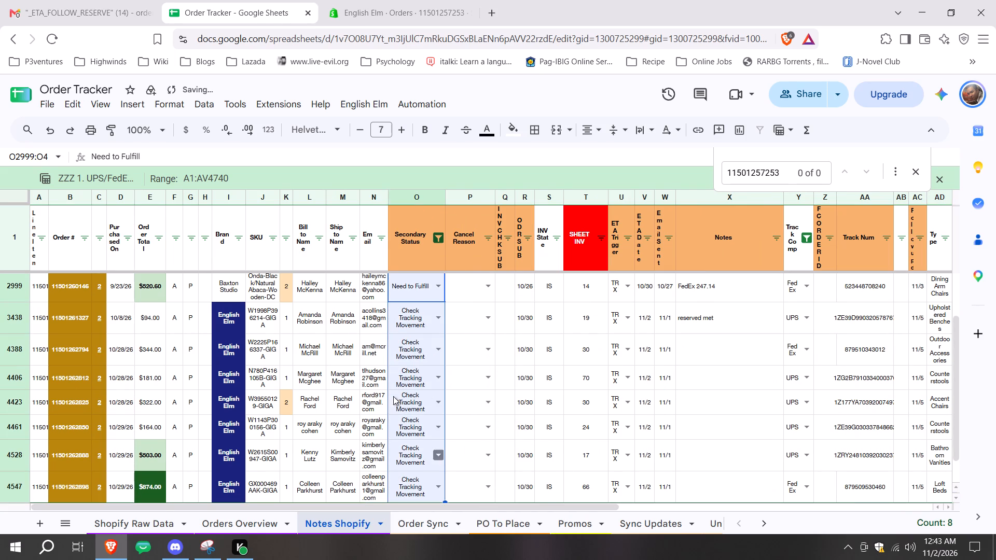
Switch to the ZZZ 1e. Noble House Tracking view and filter the Track Num column to blanks only.
{"action": "left_click", "coordinate": [792, 124]}
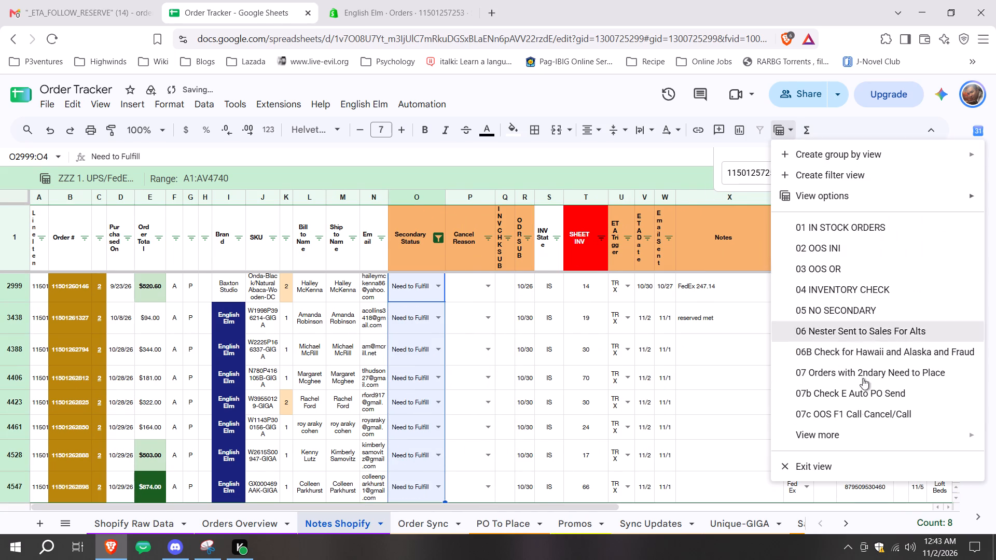
{"action": "scroll", "coordinate": [578, 346], "scroll_direction": "down", "scroll_amount": 3}
{"action": "scroll", "coordinate": [570, 269], "scroll_direction": "up", "scroll_amount": 1}
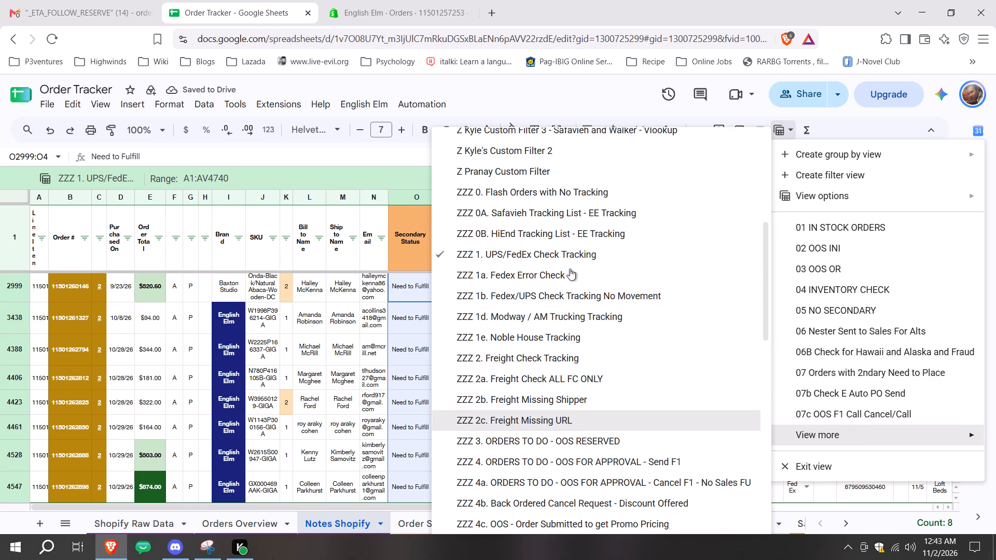
{"action": "left_click", "coordinate": [580, 333]}
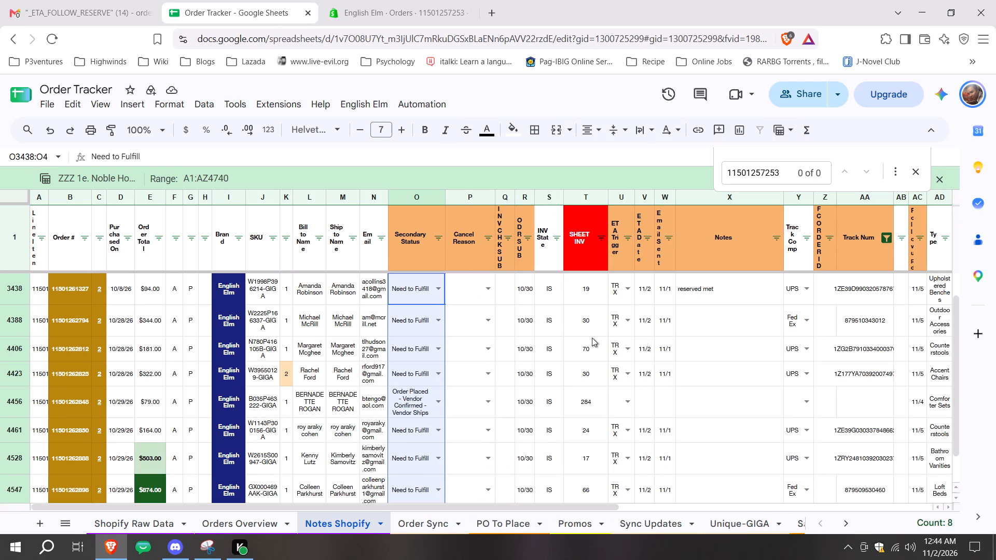
{"action": "left_click", "coordinate": [882, 236]}
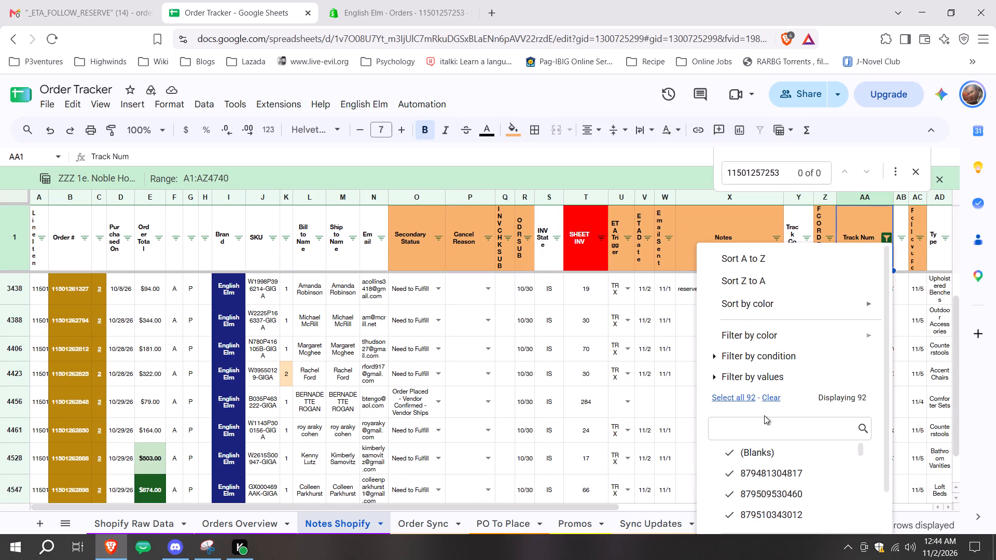
{"action": "left_click", "coordinate": [772, 393]}
{"action": "left_click", "coordinate": [772, 451]}
{"action": "scroll", "coordinate": [821, 365], "scroll_direction": "down", "scroll_amount": 3}
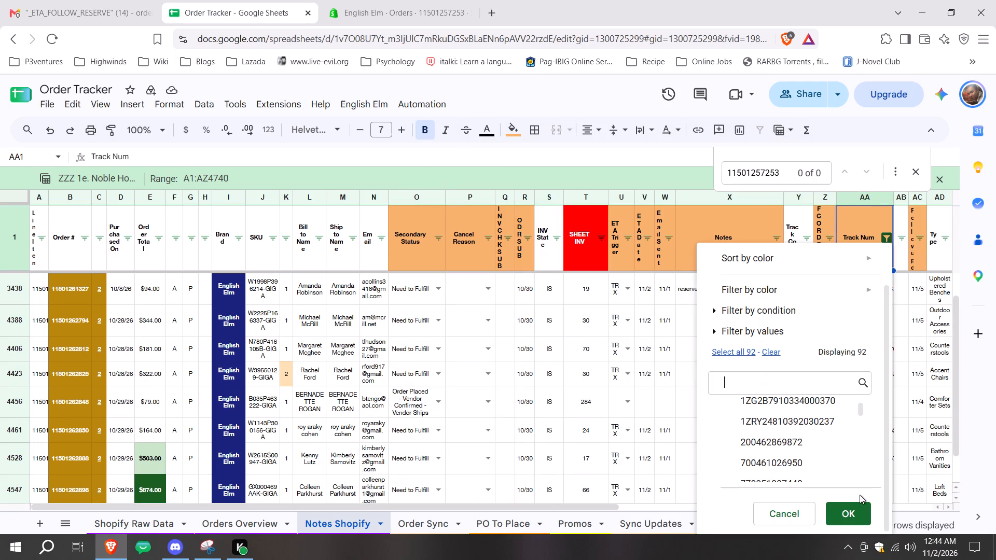
{"action": "left_click", "coordinate": [860, 511]}
{"action": "left_click", "coordinate": [646, 375]}
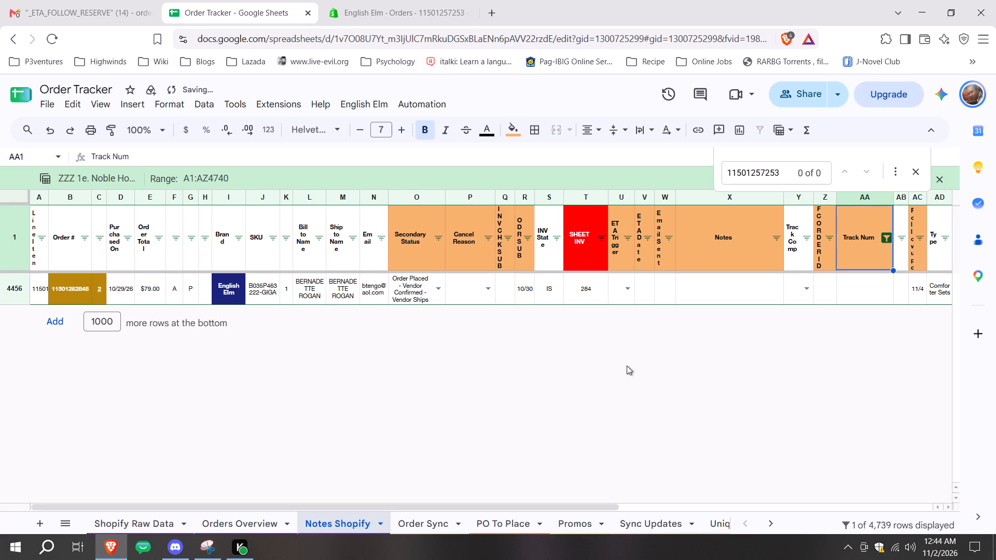
{"action": "left_click", "coordinate": [754, 505]}
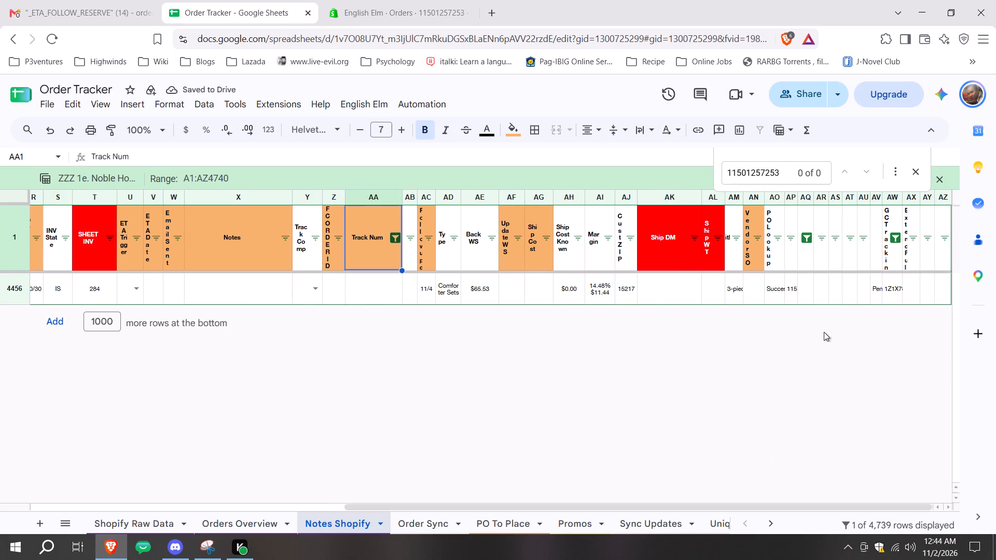
{"action": "left_click", "coordinate": [889, 298]}
{"action": "key", "text": "ctrl+c"}
{"action": "left_click", "coordinate": [367, 296]}
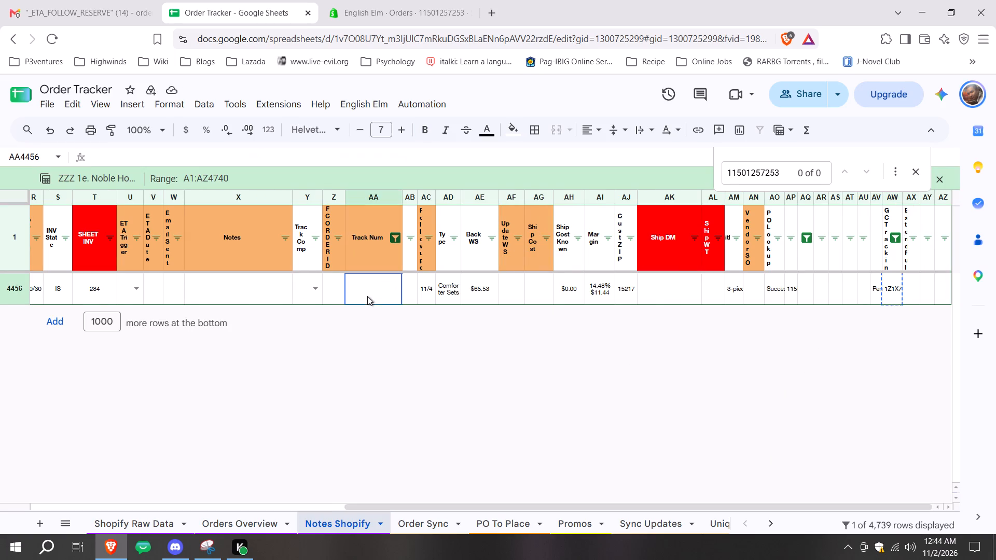
{"action": "key", "text": "ctrl+shift+v"}
{"action": "left_click", "coordinate": [338, 506]}
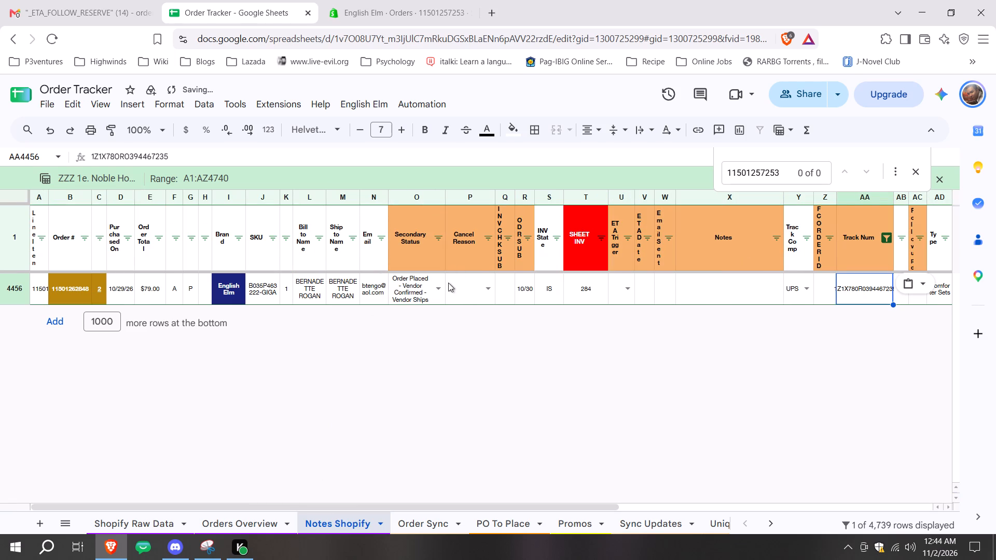
{"action": "left_click", "coordinate": [448, 283]}
{"action": "scroll", "coordinate": [445, 292], "scroll_direction": "down", "scroll_amount": 3}
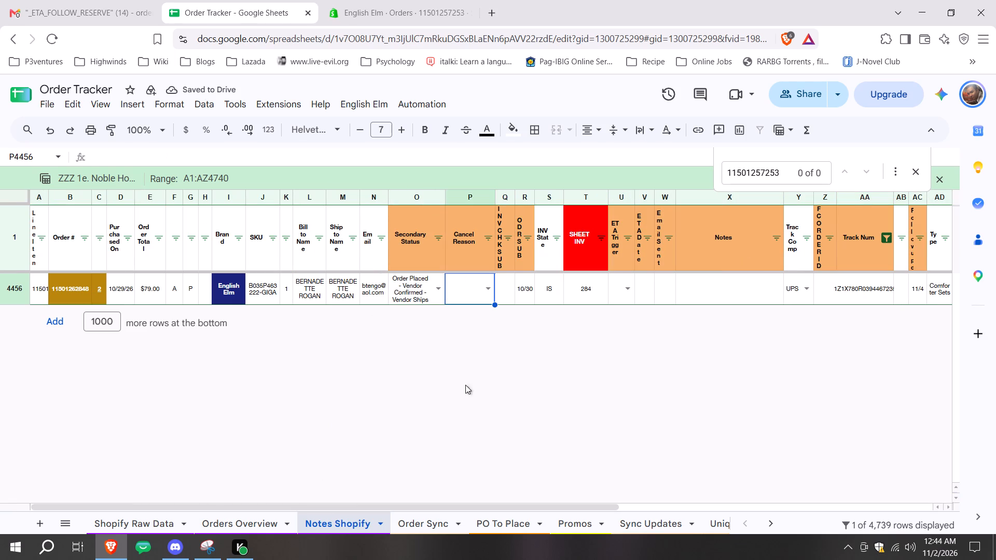
{"action": "left_click", "coordinate": [445, 282]}
{"action": "scroll", "coordinate": [443, 363], "scroll_direction": "down", "scroll_amount": 3}
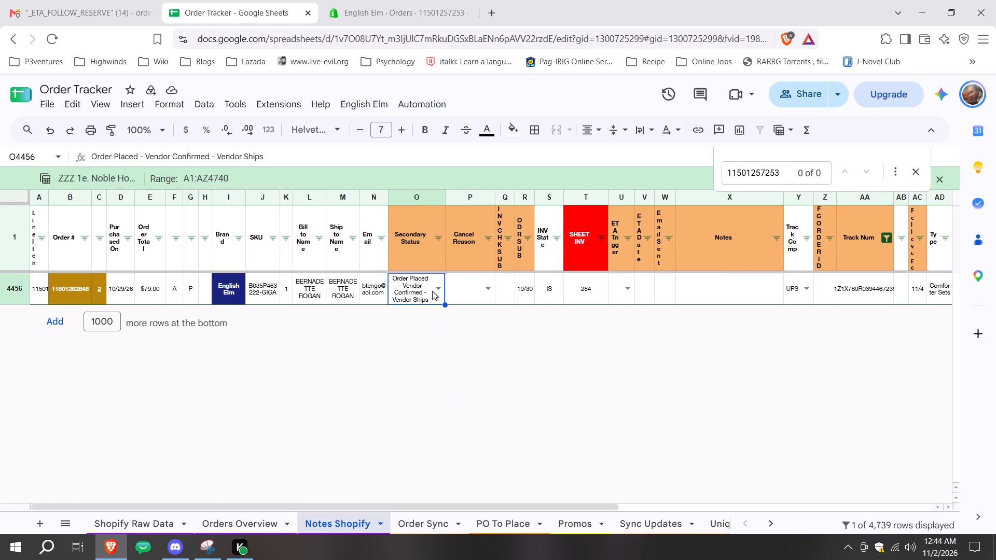
{"action": "left_click_drag", "start_coordinate": [432, 291], "coordinate": [439, 291]}
{"action": "left_click", "coordinate": [441, 291]}
{"action": "scroll", "coordinate": [446, 378], "scroll_direction": "down", "scroll_amount": 2}
{"action": "left_click", "coordinate": [447, 432]}
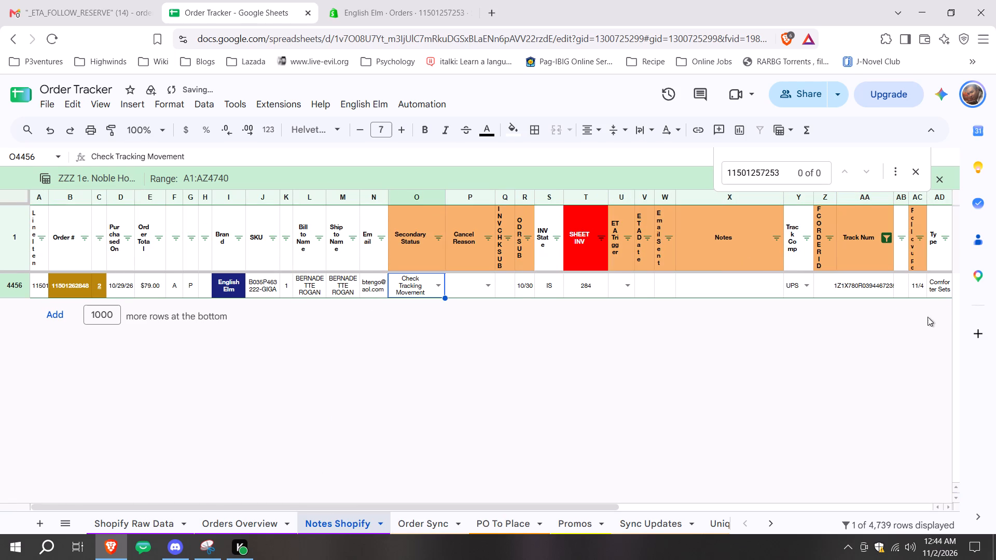
Set the follow-up date of row 4456 in column AC to 11/6/2026.
{"action": "double_click", "coordinate": [921, 285]}
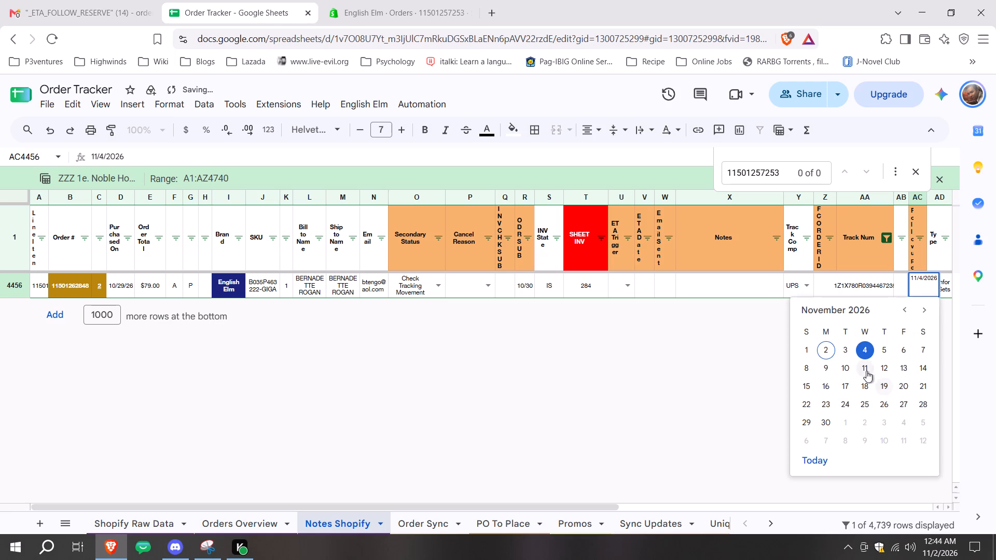
{"action": "left_click", "coordinate": [903, 354]}
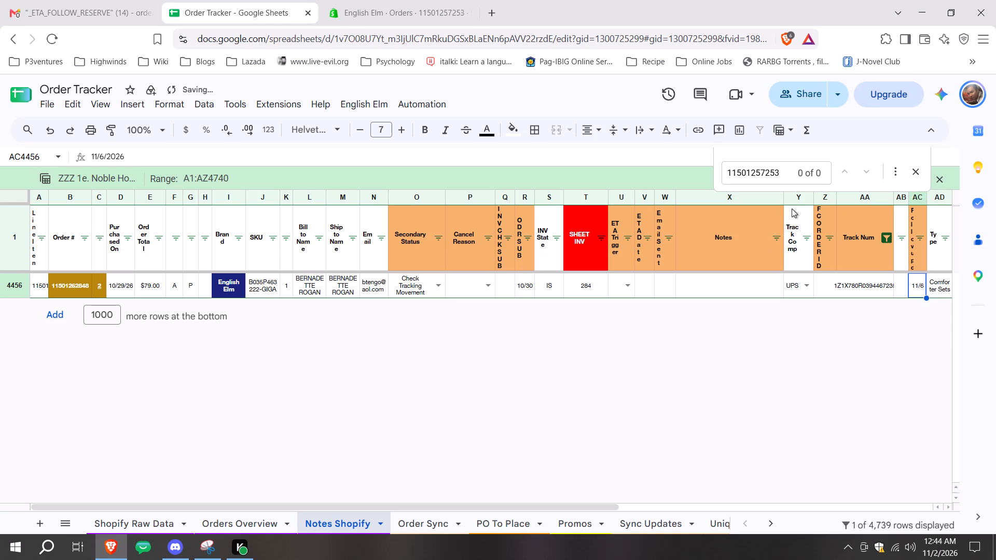
{"action": "left_click", "coordinate": [790, 129]}
{"action": "scroll", "coordinate": [486, 265], "scroll_direction": "down", "scroll_amount": 3}
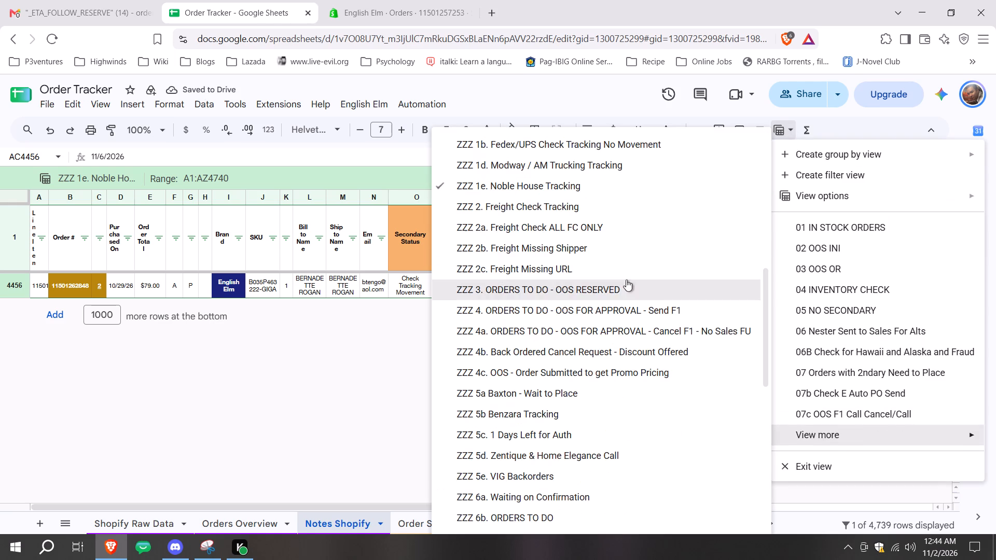
{"action": "left_click", "coordinate": [615, 205]}
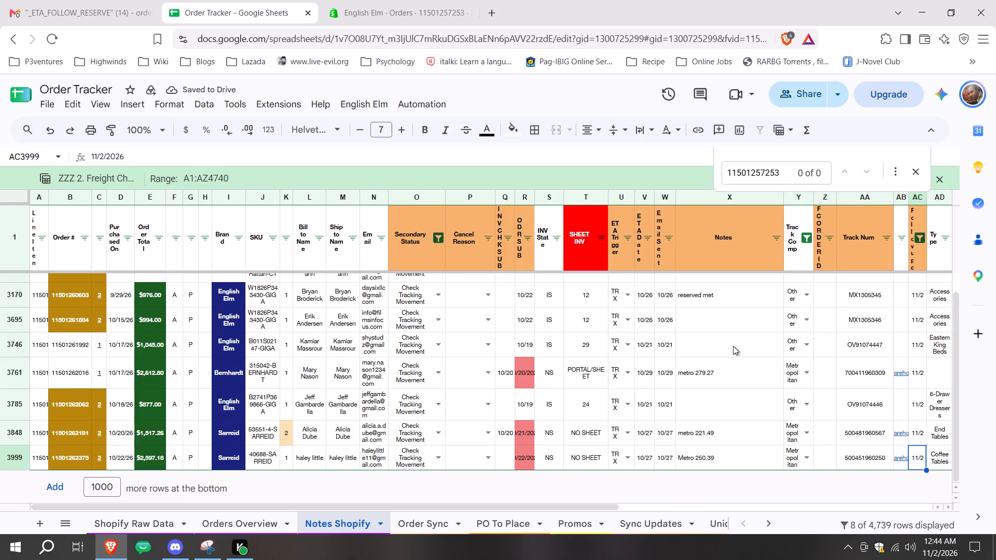
{"action": "scroll", "coordinate": [733, 346], "scroll_direction": "up", "scroll_amount": 10}
{"action": "left_click", "coordinate": [882, 278]}
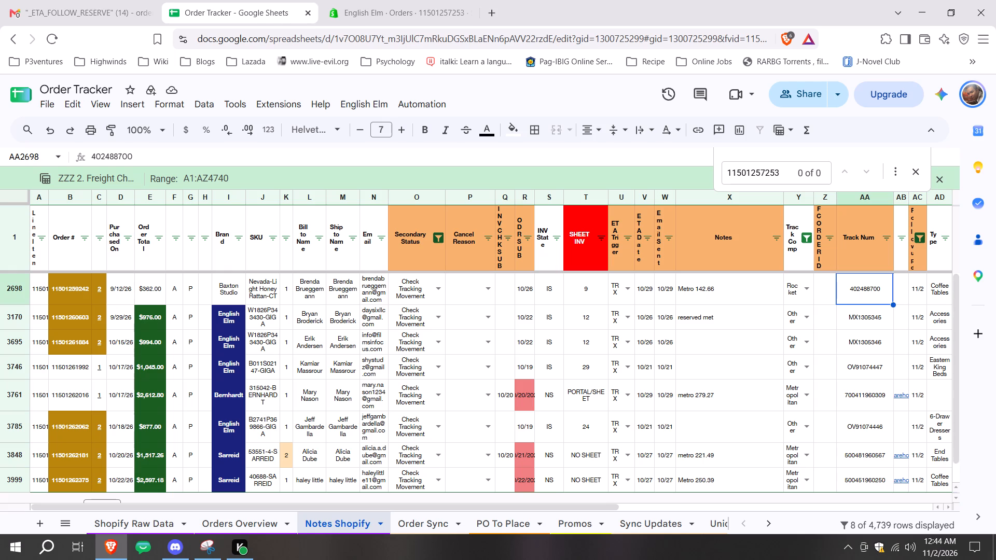
Open the Rocket Shipping site tms.rocketshipping.io in a new browser tab.
{"action": "left_click", "coordinate": [499, 5]}
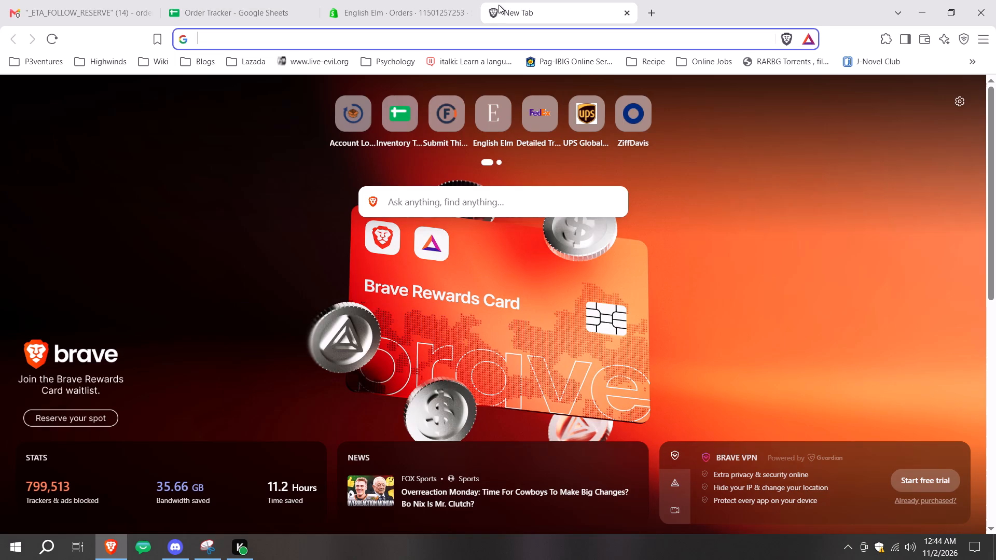
{"action": "type", "text": "tms"}
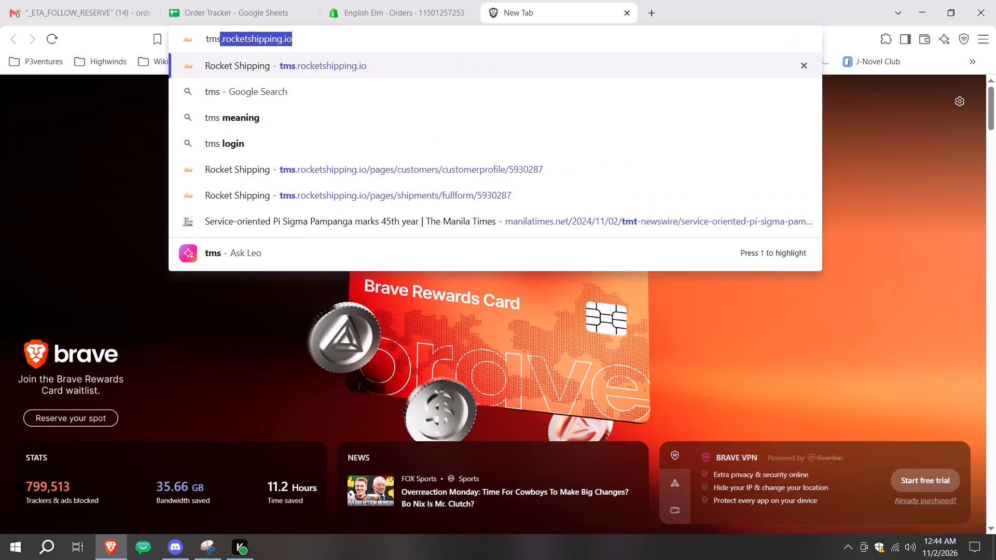
{"action": "key", "text": "Return"}
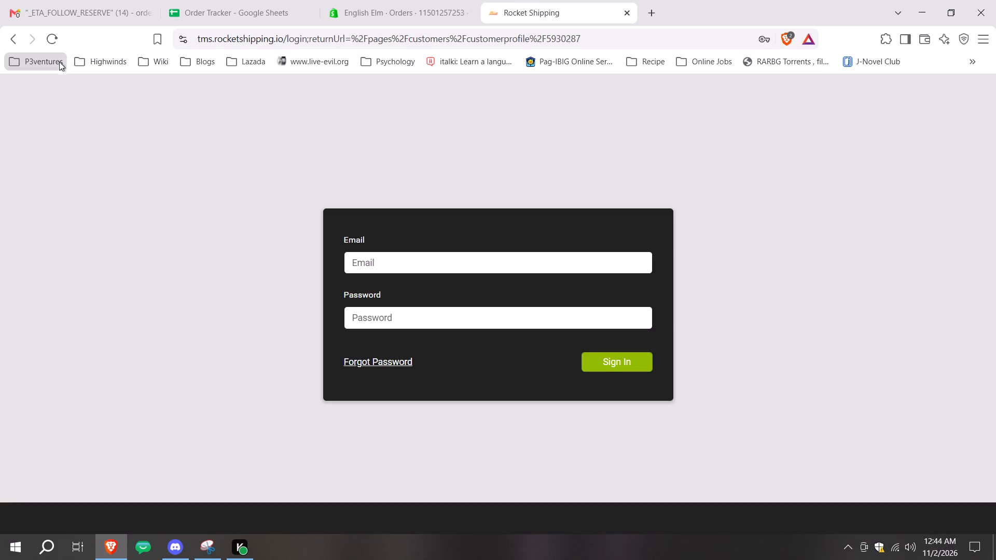
Open the Contact List New sheet from the P3ventures bookmarks.
{"action": "left_click", "coordinate": [98, 184]}
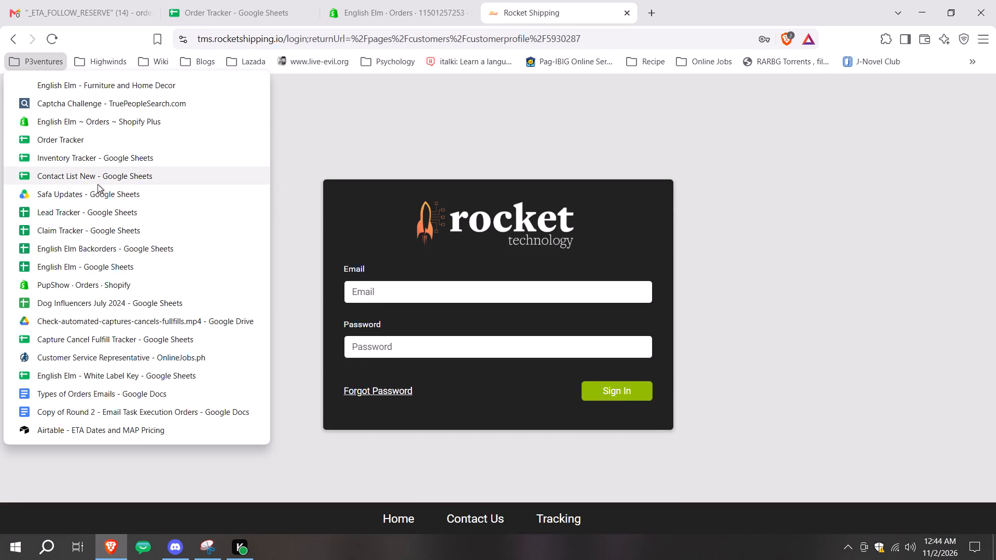
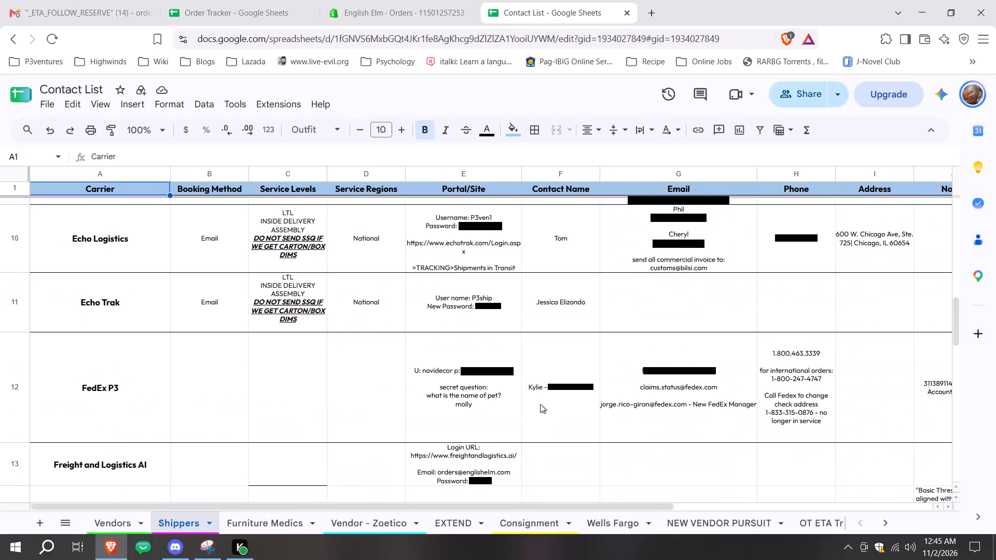
Look up the Rocket Shipping entry in the Shippers sheet and review its portal login, contact details and booking notes.
{"action": "scroll", "coordinate": [503, 366], "scroll_direction": "down", "scroll_amount": 6}
{"action": "left_click", "coordinate": [485, 208]}
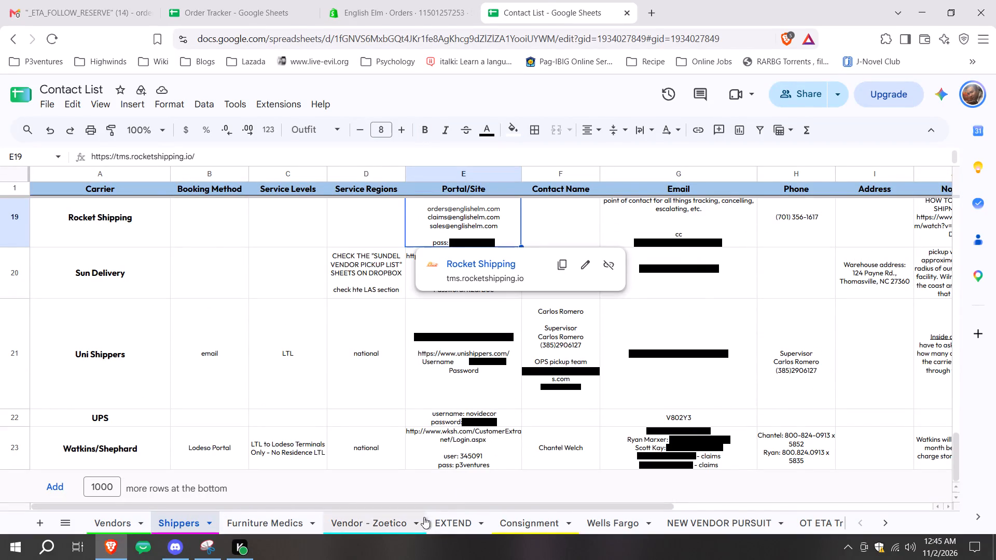
{"action": "left_click_drag", "start_coordinate": [438, 506], "coordinate": [602, 511]}
{"action": "scroll", "coordinate": [618, 398], "scroll_direction": "up", "scroll_amount": 1}
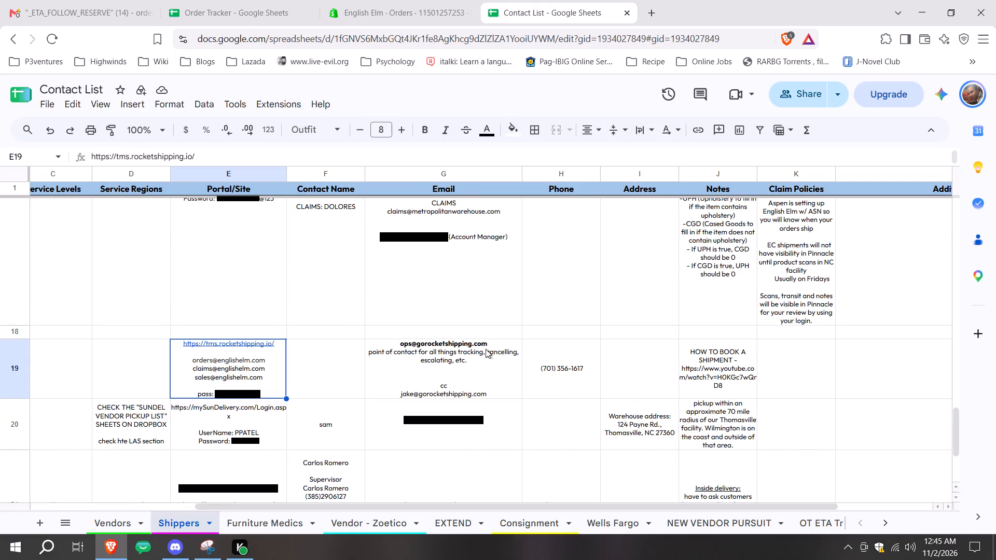
{"action": "left_click", "coordinate": [362, 0]}
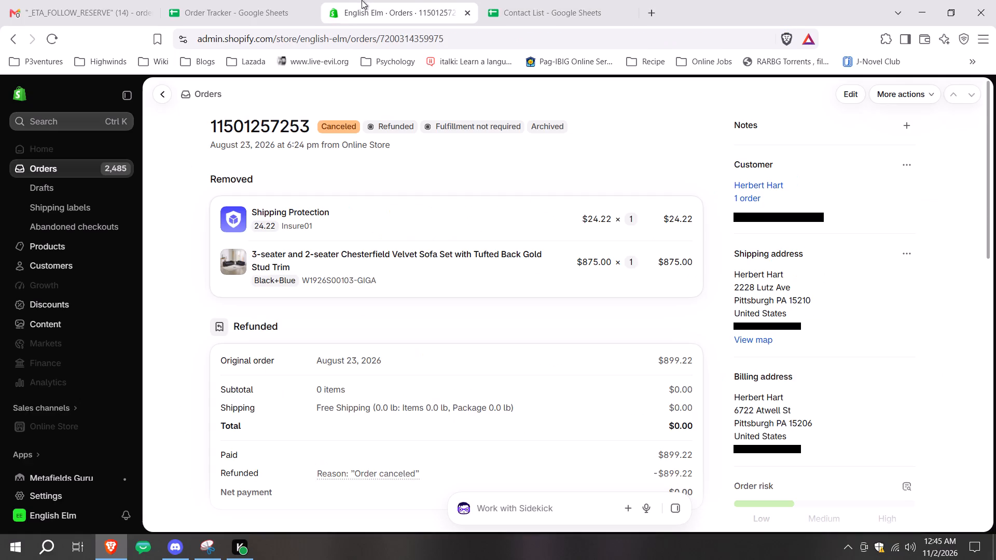
{"action": "left_click", "coordinate": [556, 0]}
{"action": "left_click", "coordinate": [202, 0]}
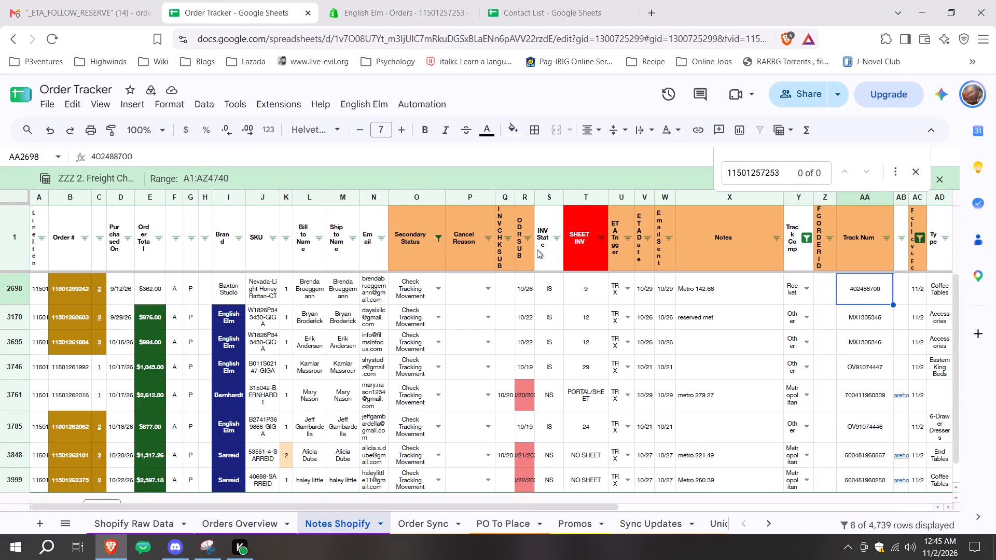
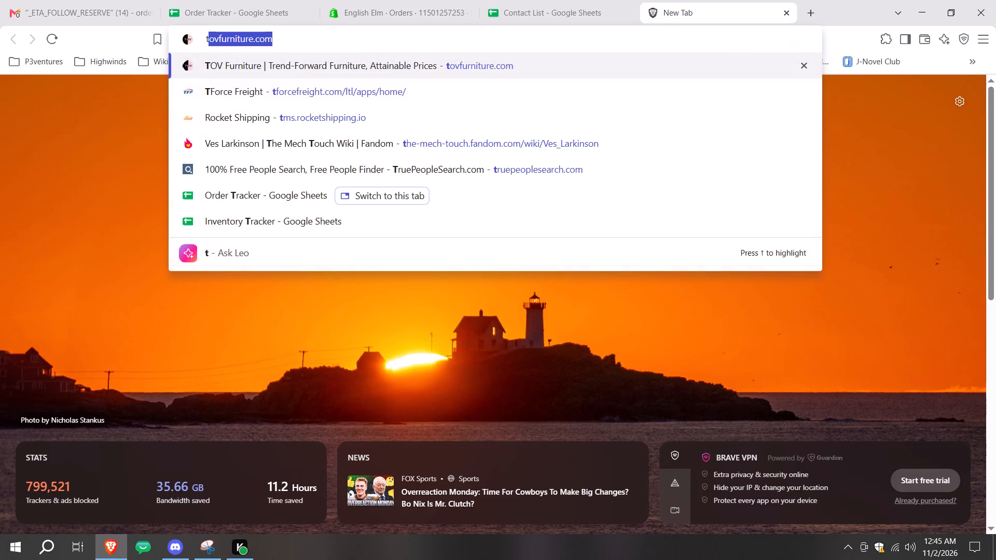
Open the Rocket Shipping website at rocketshipping.io.
{"action": "key", "text": "BackSpace"}
{"action": "key", "text": "BackSpace"}
{"action": "key", "text": "r"}
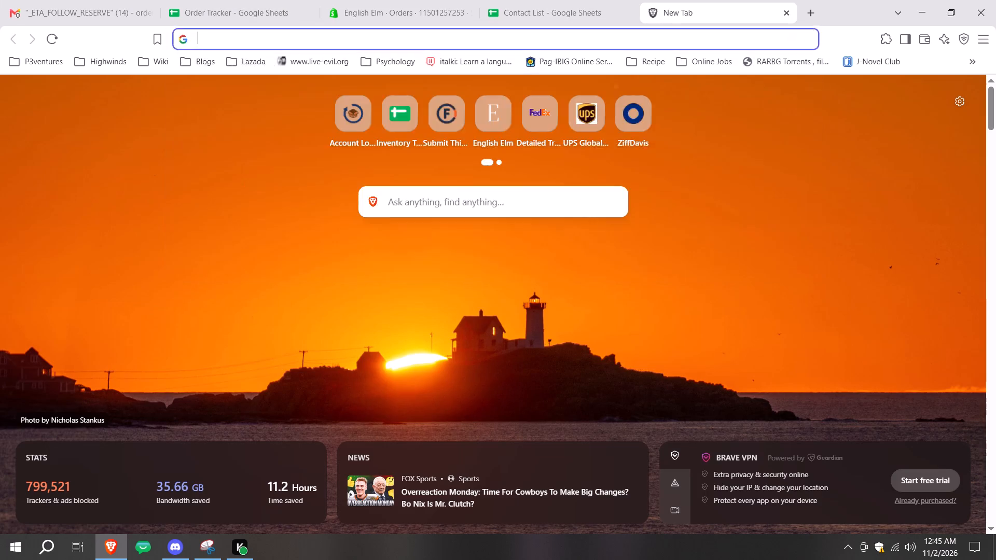
{"action": "key", "text": "Return"}
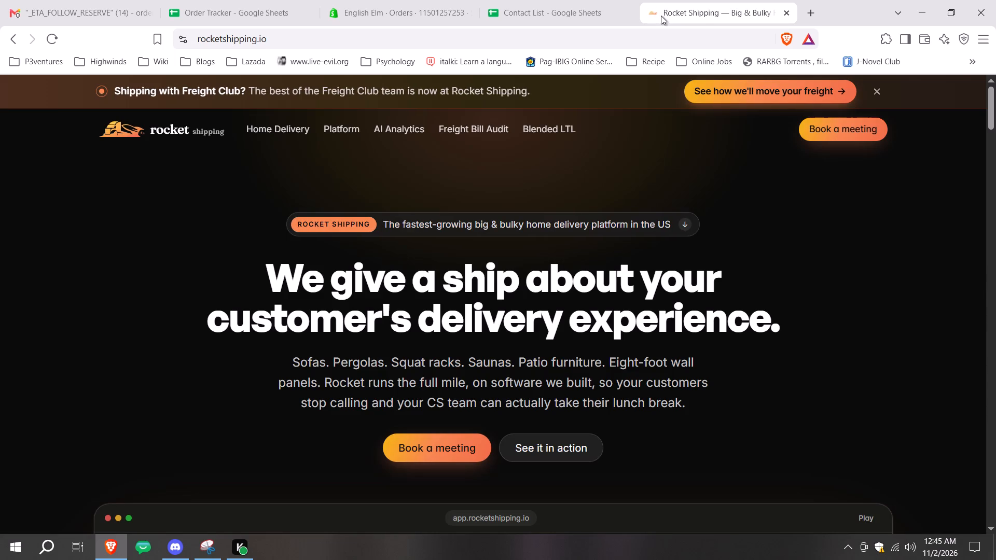
Look through the Rocket Shipping homepage and footer links for a shipment tracking option, dismissing the Freight Club pop-up.
{"action": "scroll", "coordinate": [491, 204], "scroll_direction": "down", "scroll_amount": 6}
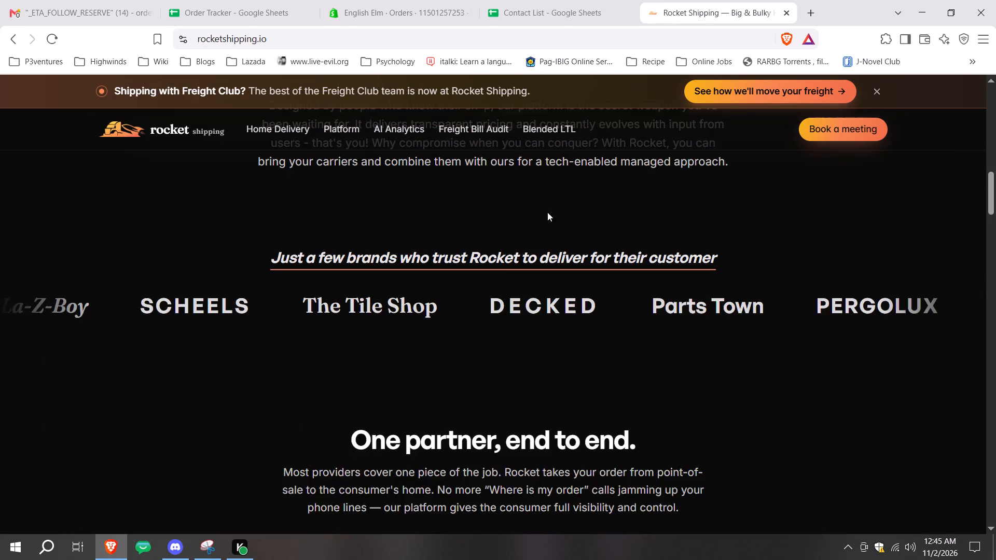
{"action": "scroll", "coordinate": [557, 204], "scroll_direction": "down", "scroll_amount": 8}
{"action": "scroll", "coordinate": [640, 245], "scroll_direction": "down", "scroll_amount": 11}
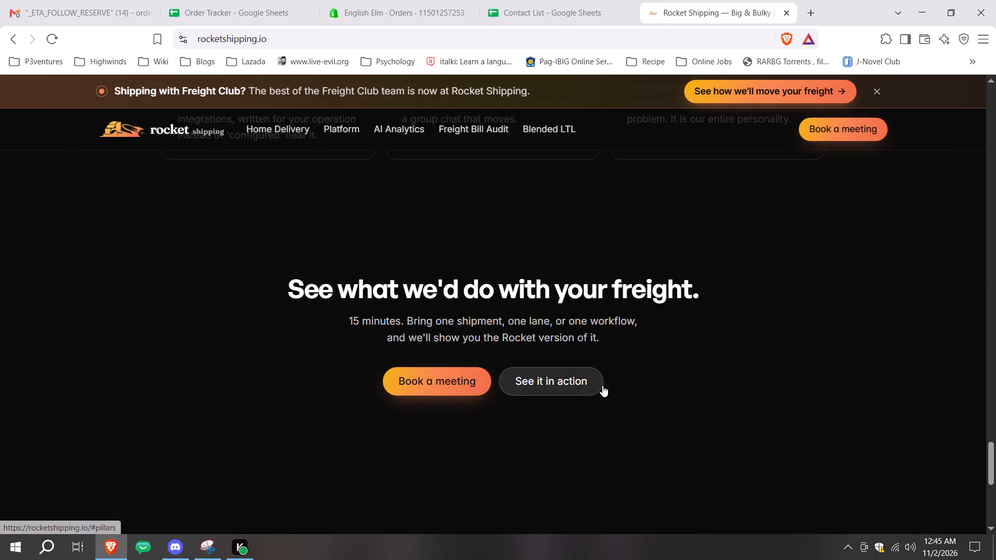
{"action": "scroll", "coordinate": [640, 379], "scroll_direction": "up", "scroll_amount": 3}
{"action": "scroll", "coordinate": [640, 366], "scroll_direction": "down", "scroll_amount": 7}
{"action": "scroll", "coordinate": [682, 353], "scroll_direction": "down", "scroll_amount": 4}
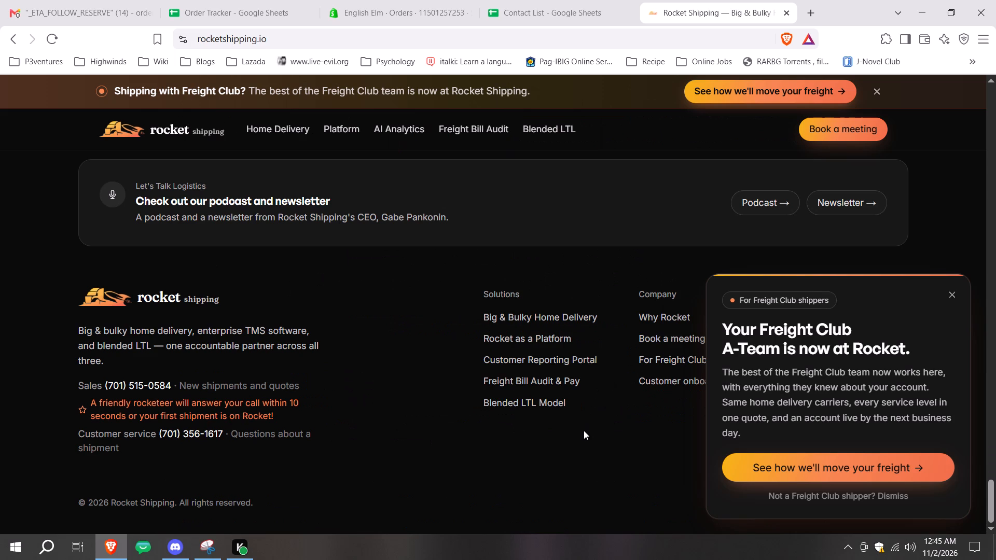
{"action": "left_click", "coordinate": [949, 298]}
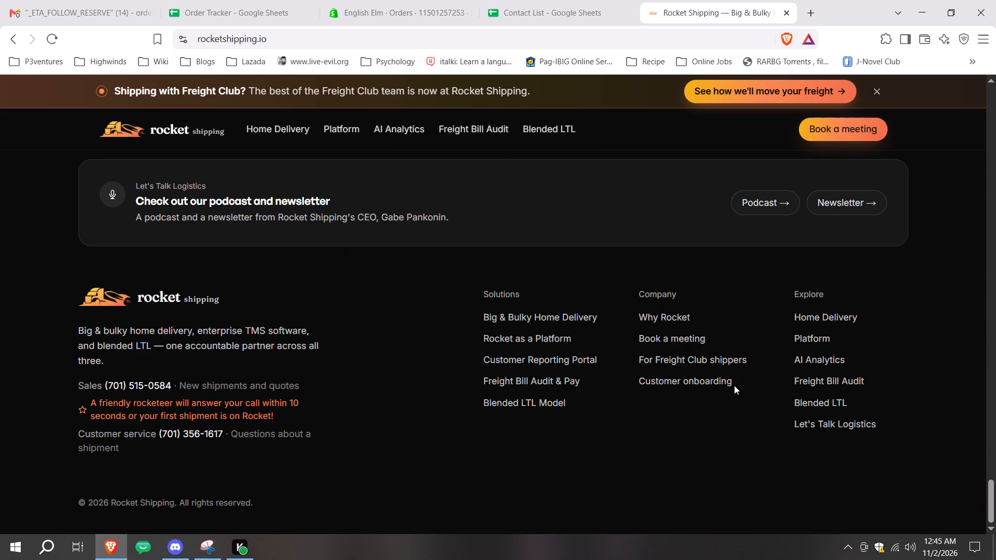
{"action": "scroll", "coordinate": [734, 385], "scroll_direction": "down", "scroll_amount": 4}
{"action": "scroll", "coordinate": [413, 282], "scroll_direction": "up", "scroll_amount": 2}
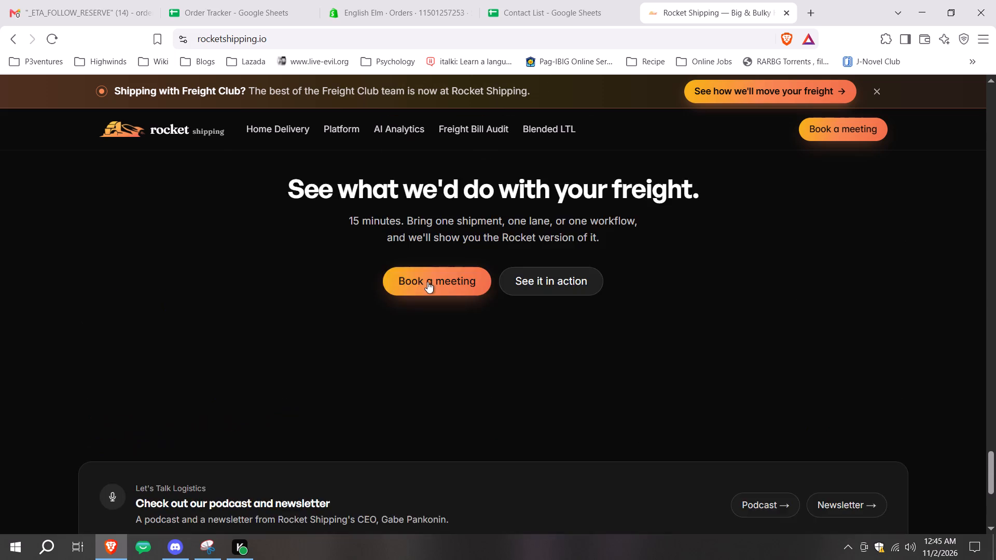
{"action": "scroll", "coordinate": [427, 280], "scroll_direction": "up", "scroll_amount": 2}
{"action": "scroll", "coordinate": [445, 236], "scroll_direction": "up", "scroll_amount": 4}
{"action": "scroll", "coordinate": [481, 262], "scroll_direction": "up", "scroll_amount": 11}
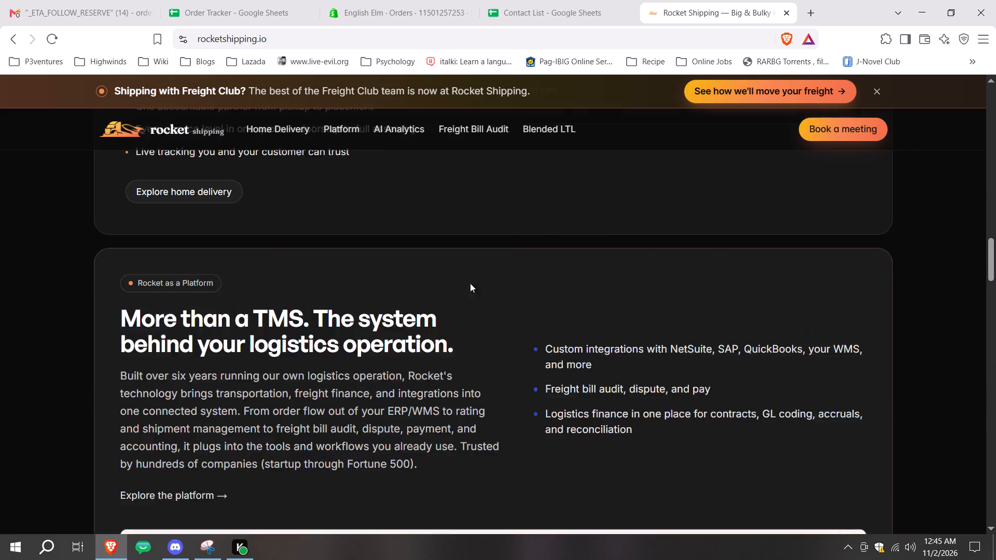
{"action": "scroll", "coordinate": [470, 283], "scroll_direction": "up", "scroll_amount": 5}
{"action": "scroll", "coordinate": [397, 256], "scroll_direction": "down", "scroll_amount": 1}
{"action": "scroll", "coordinate": [392, 253], "scroll_direction": "up", "scroll_amount": 4}
Check the Home Delivery page of the Rocket Shipping site, and close the site to return to the Order Tracker.
{"action": "left_click", "coordinate": [262, 137]}
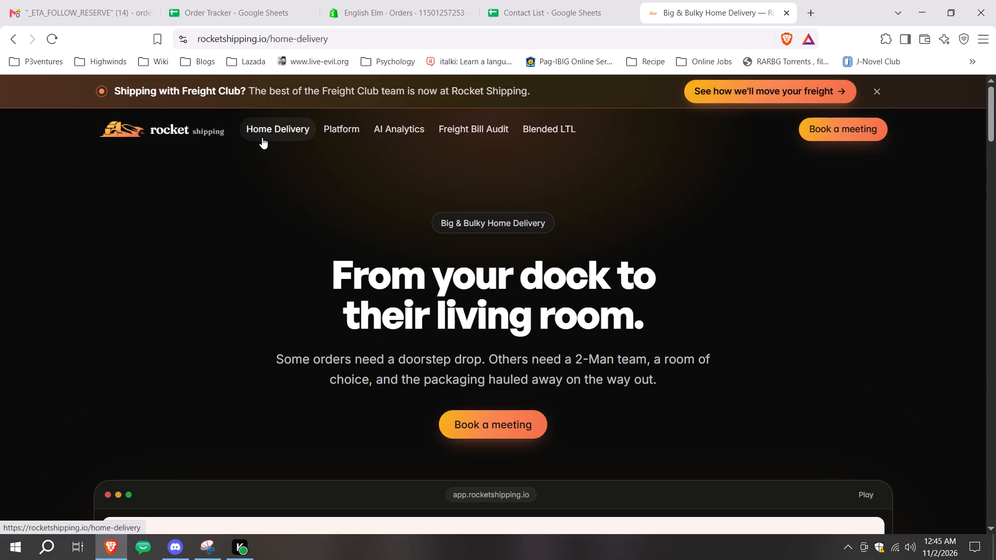
{"action": "left_click", "coordinate": [275, 131]}
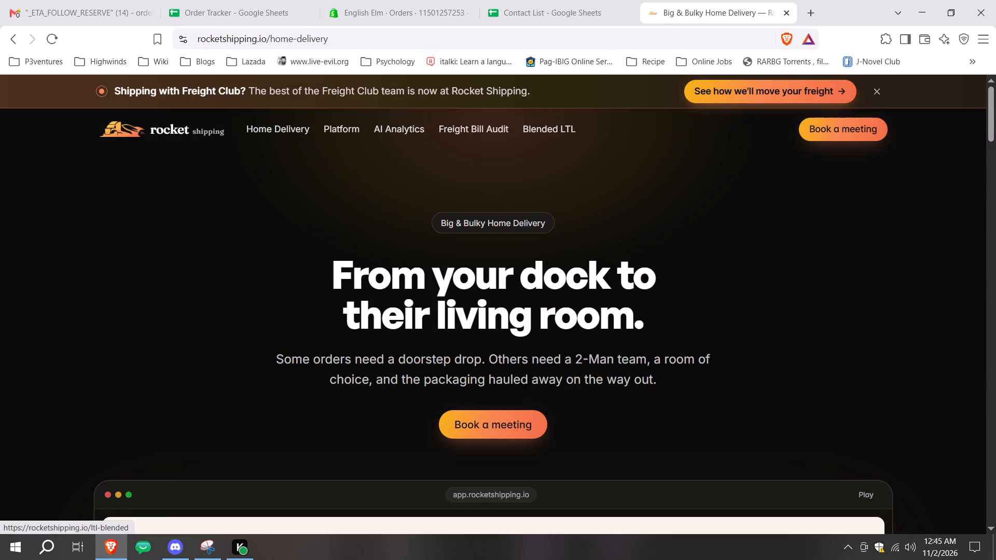
{"action": "left_click", "coordinate": [791, 9]}
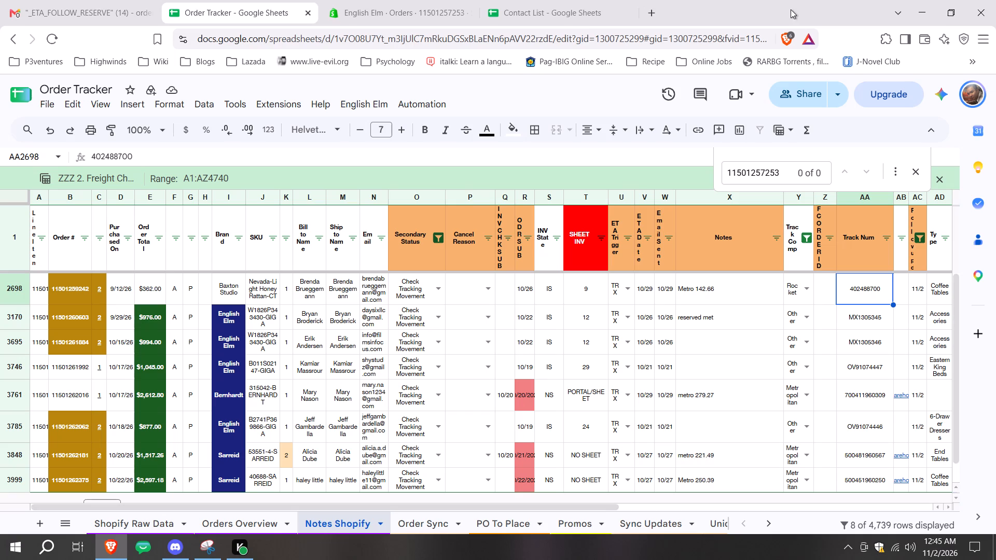
Switch to Discord.
{"action": "left_click", "coordinate": [185, 554]}
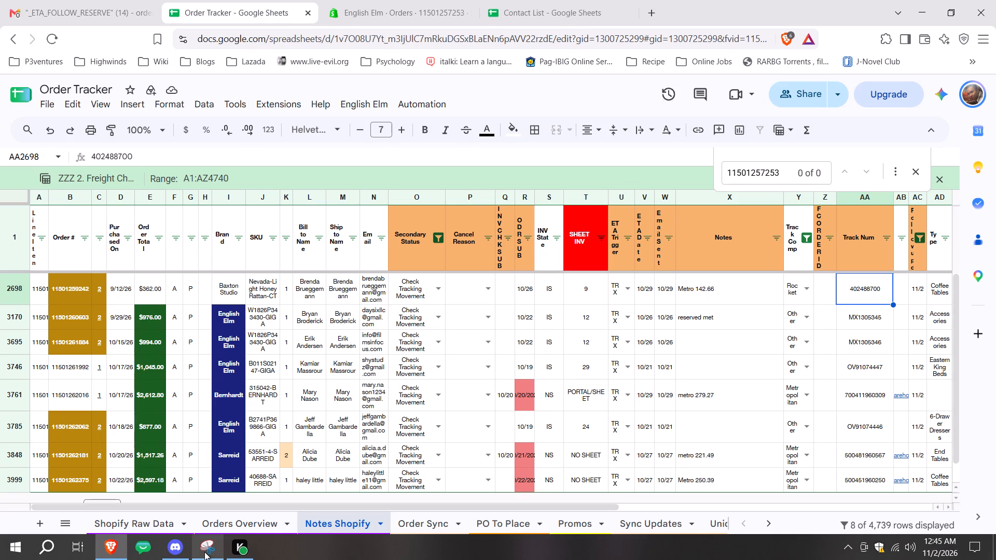
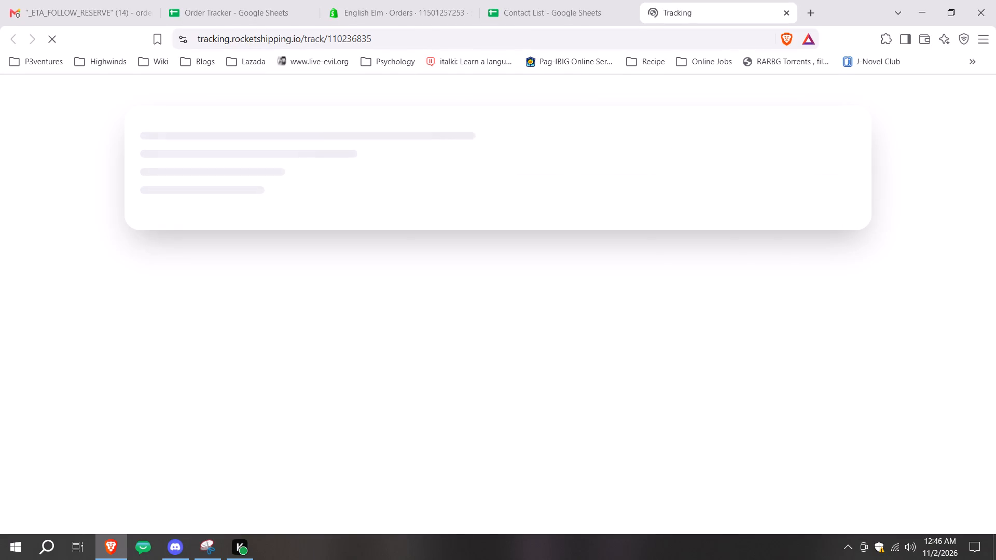
{"action": "left_click", "coordinate": [358, 0]}
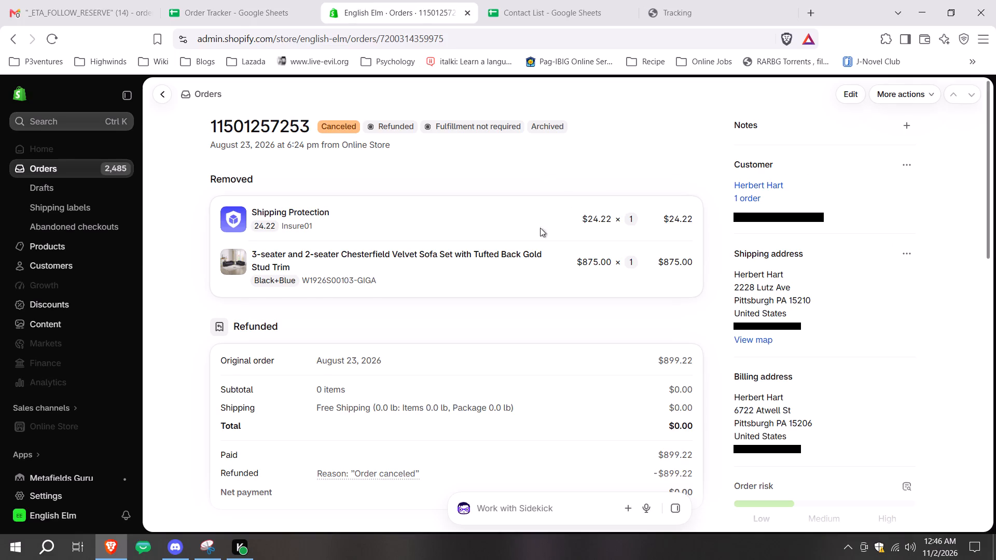
{"action": "left_click", "coordinate": [169, 0]}
{"action": "key", "text": "ctrl+c"}
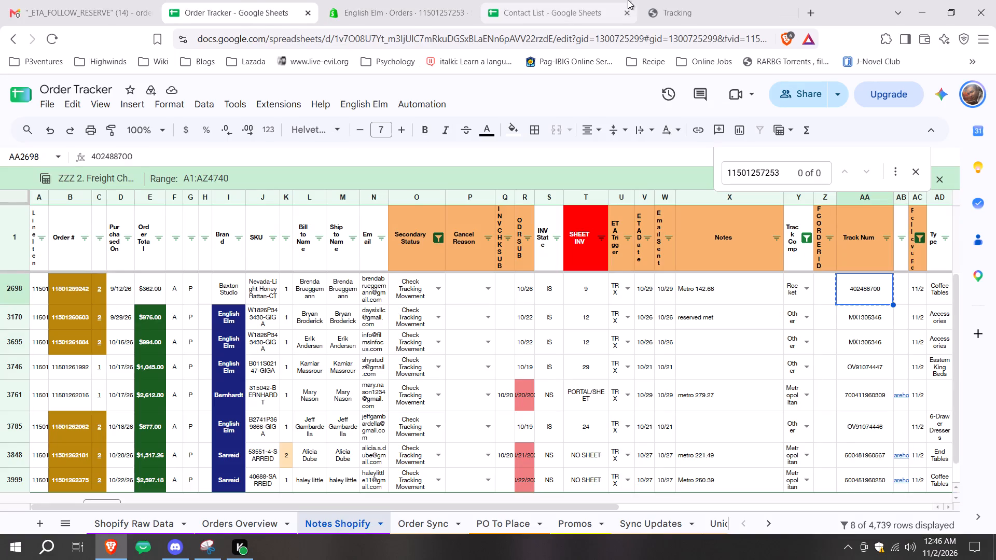
{"action": "left_click", "coordinate": [699, 0]}
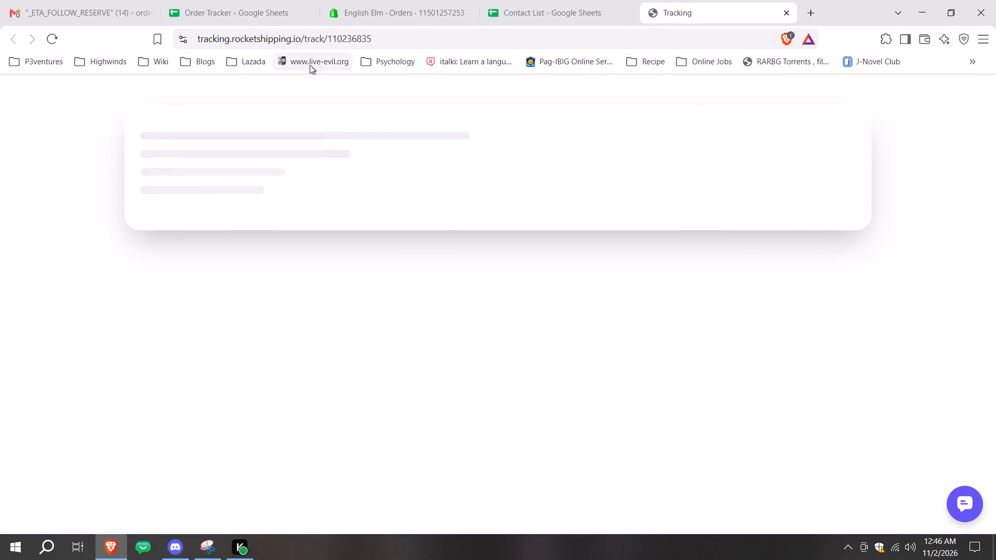
{"action": "left_click_drag", "start_coordinate": [324, 39], "coordinate": [707, 27]}
{"action": "key", "text": "BackSpace"}
{"action": "key", "text": "BackSpace"}
{"action": "key", "text": "BackSpace"}
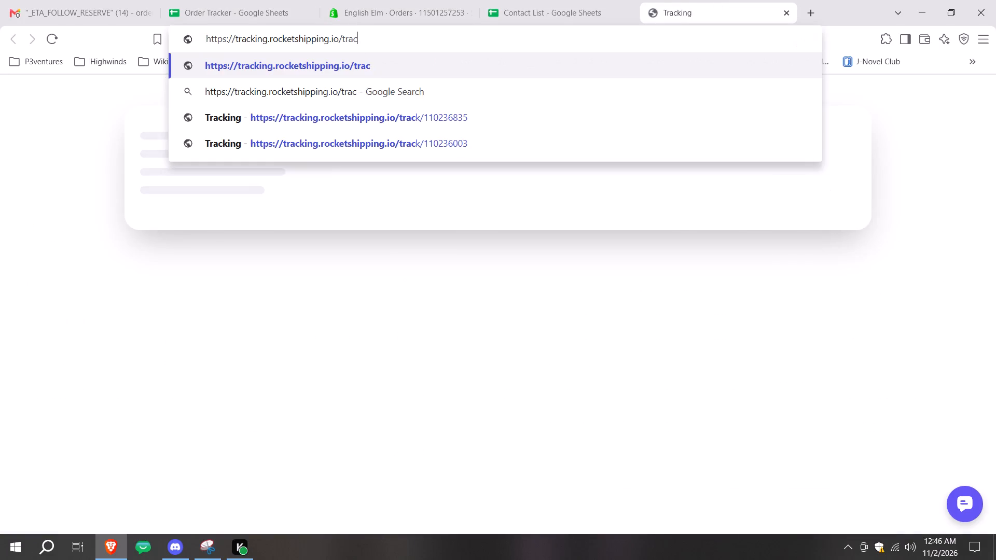
{"action": "key", "text": "BackSpace"}
{"action": "key", "text": "BackSpace"}
{"action": "key", "text": "BackSpace"}
{"action": "key", "text": "BackSpace"}
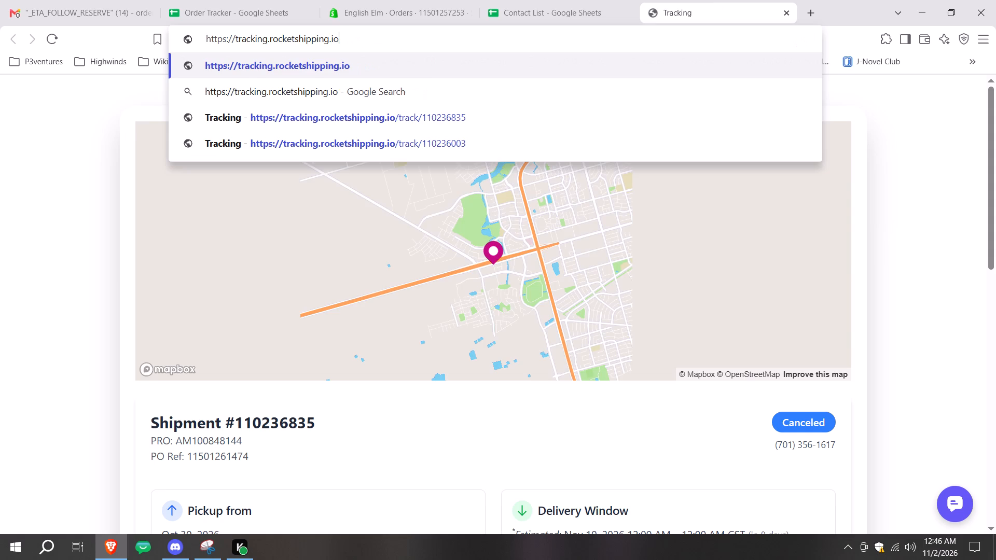
{"action": "key", "text": "Return"}
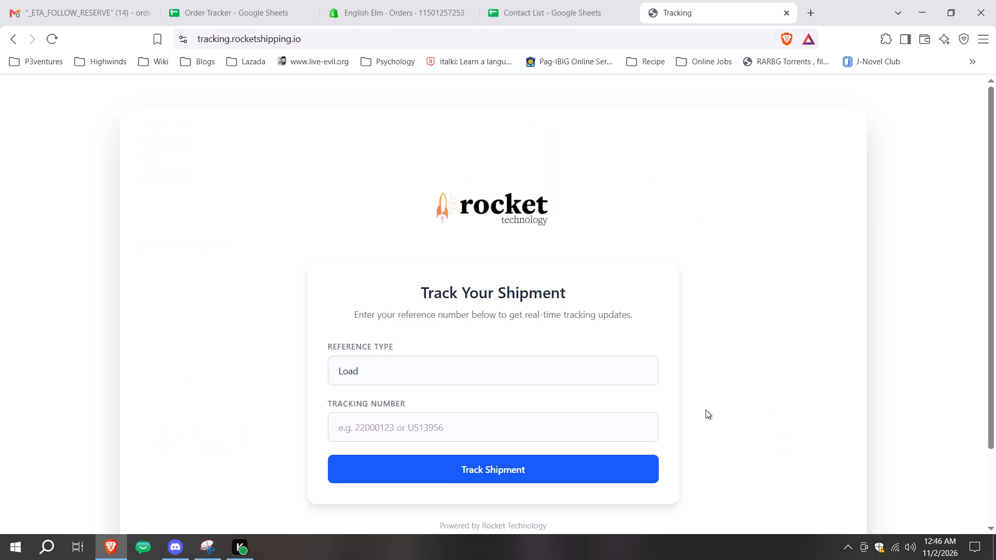
{"action": "left_click", "coordinate": [525, 419]}
{"action": "key", "text": "ctrl+v"}
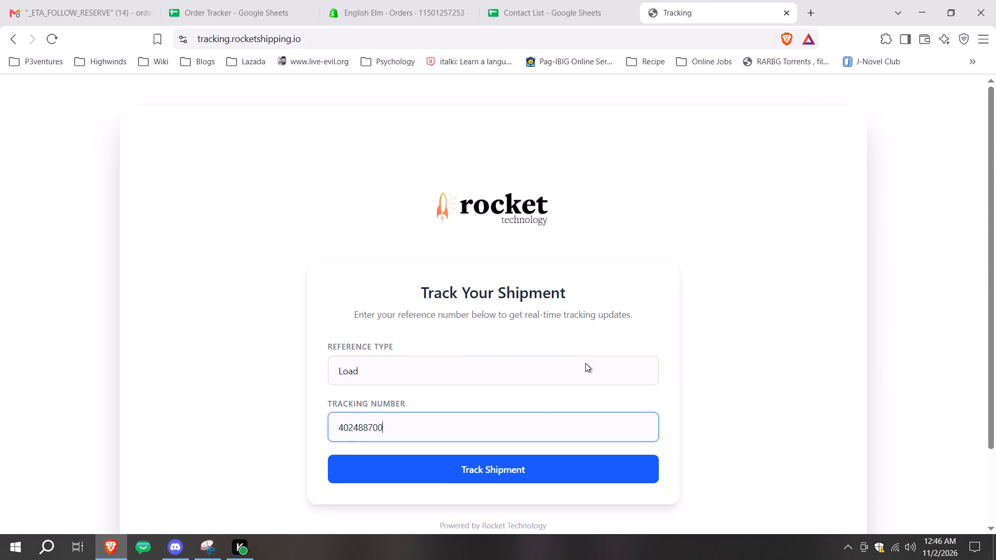
{"action": "left_click", "coordinate": [585, 363]}
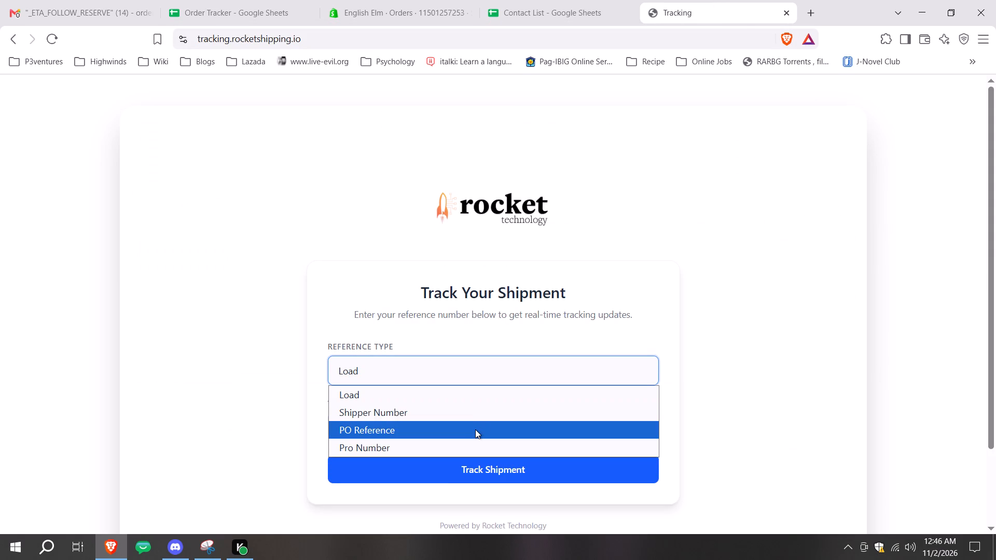
{"action": "left_click", "coordinate": [475, 429]}
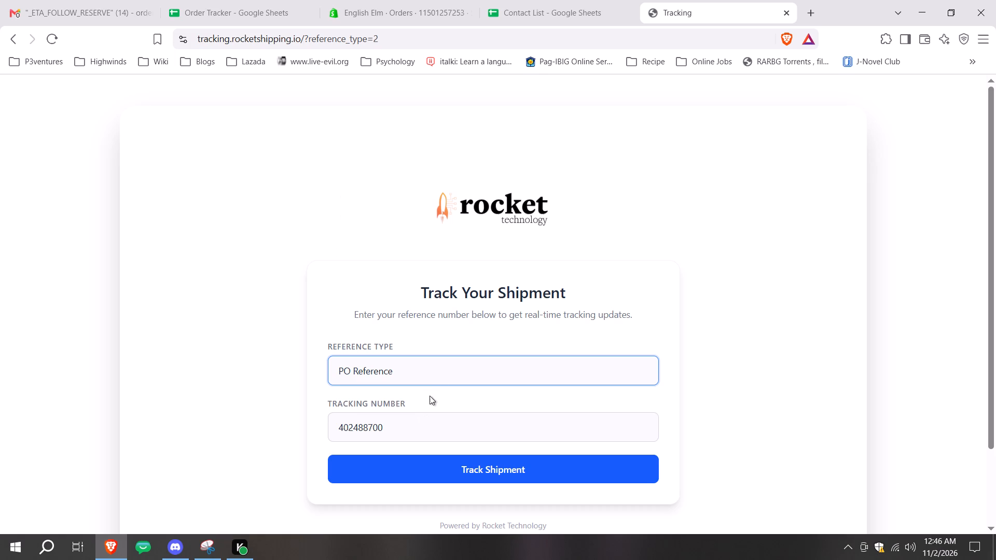
{"action": "left_click", "coordinate": [436, 384]}
{"action": "left_click", "coordinate": [438, 408]}
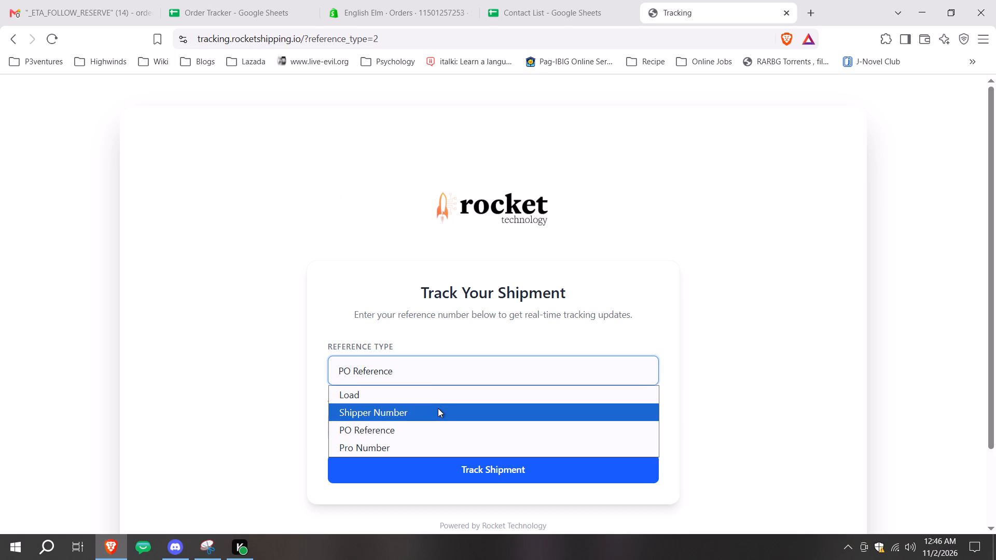
{"action": "left_click", "coordinate": [488, 381]}
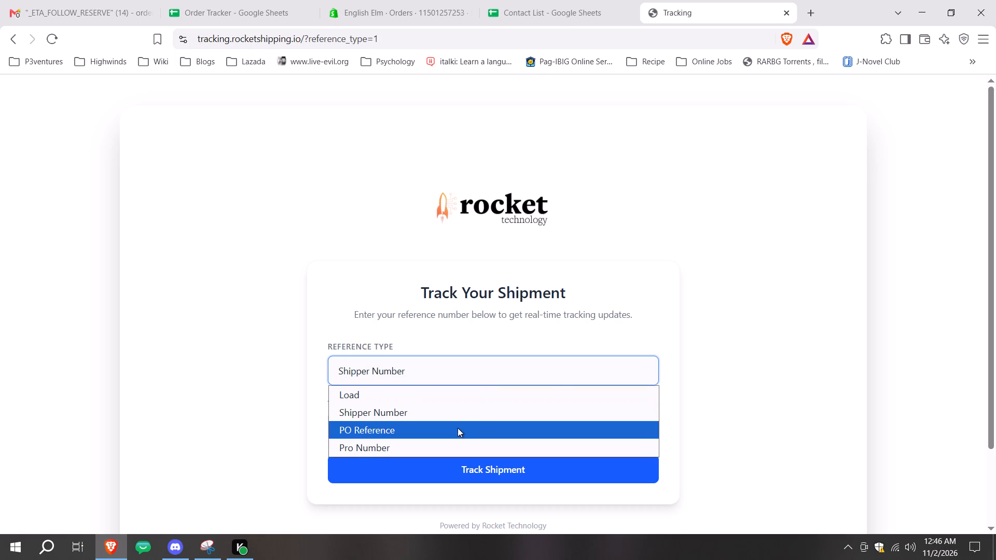
{"action": "left_click", "coordinate": [454, 445]}
{"action": "left_click", "coordinate": [490, 467]}
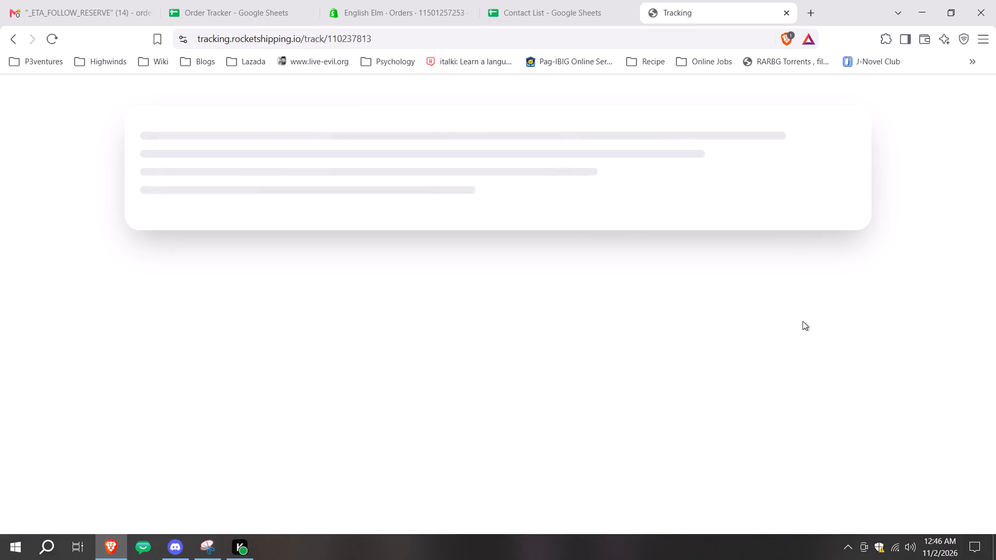
{"action": "left_click", "coordinate": [357, 0]}
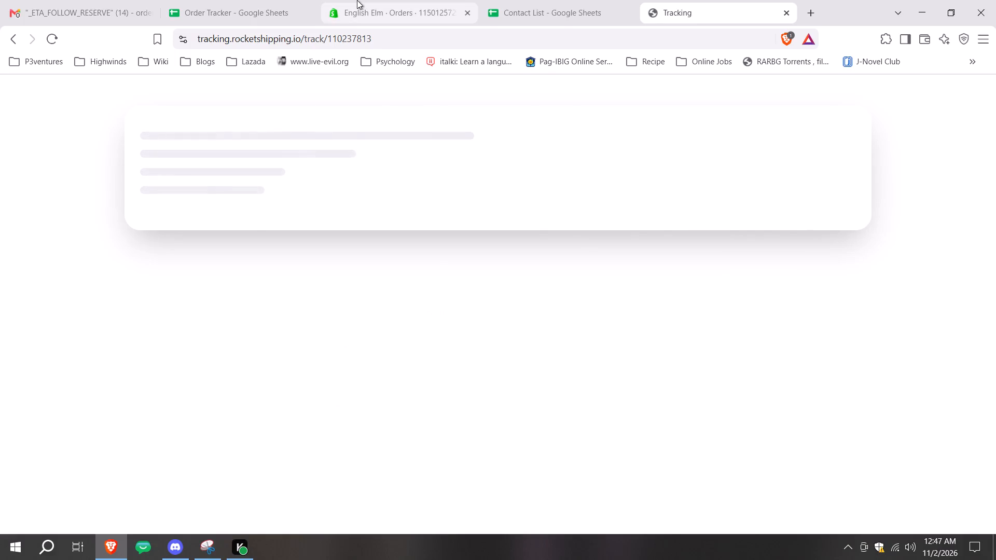
{"action": "left_click", "coordinate": [226, 0]}
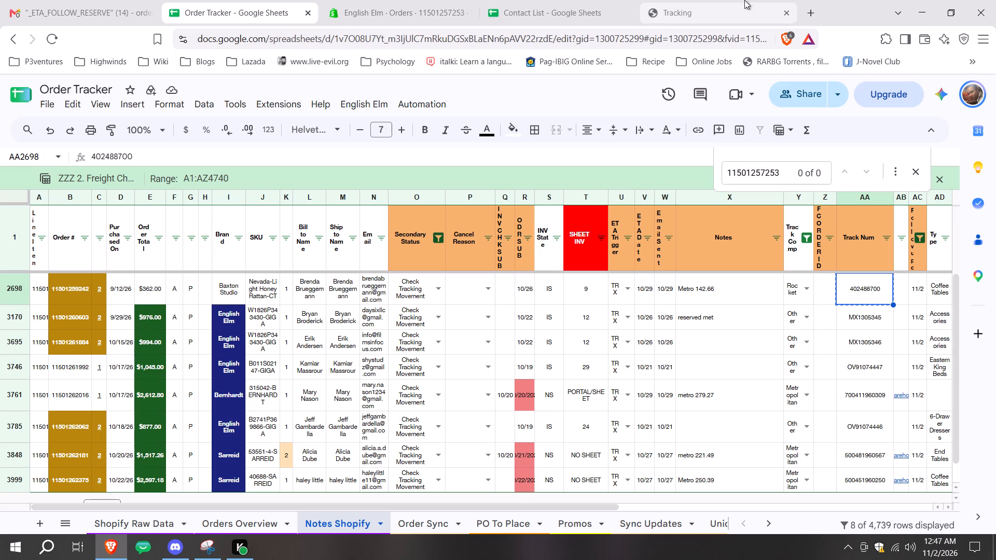
{"action": "left_click", "coordinate": [744, 0]}
{"action": "left_click", "coordinate": [208, 0]}
{"action": "left_click", "coordinate": [66, 307]}
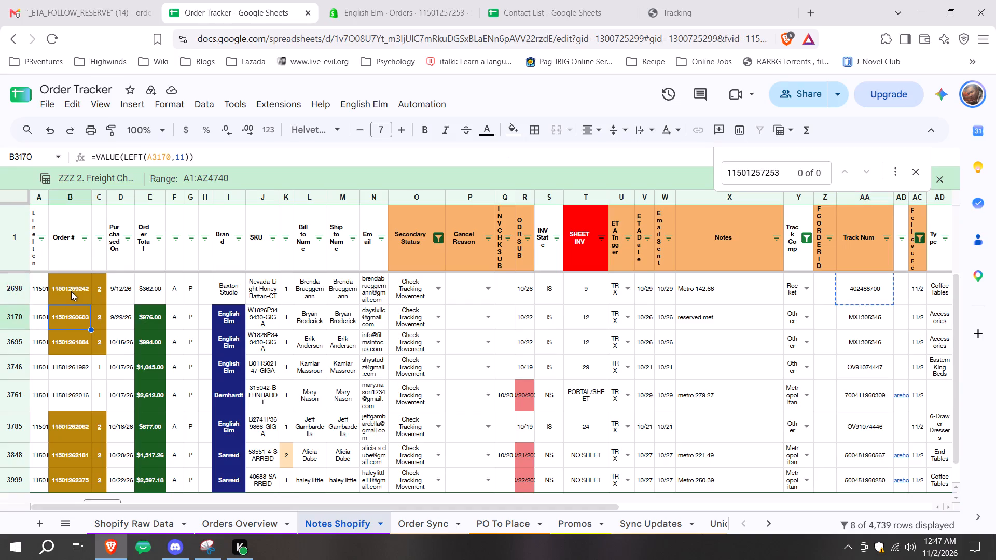
{"action": "left_click", "coordinate": [71, 291]}
{"action": "key", "text": "ctrl+c"}
{"action": "left_click", "coordinate": [411, 0]}
{"action": "left_click", "coordinate": [88, 117]}
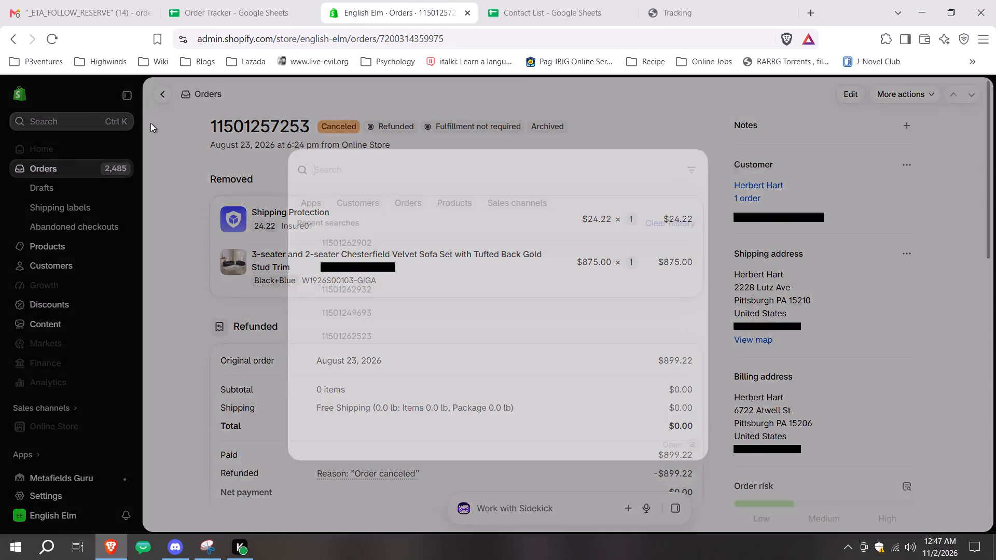
{"action": "key", "text": "ctrl+v"}
{"action": "left_click", "coordinate": [411, 236]}
{"action": "left_click", "coordinate": [728, 0]}
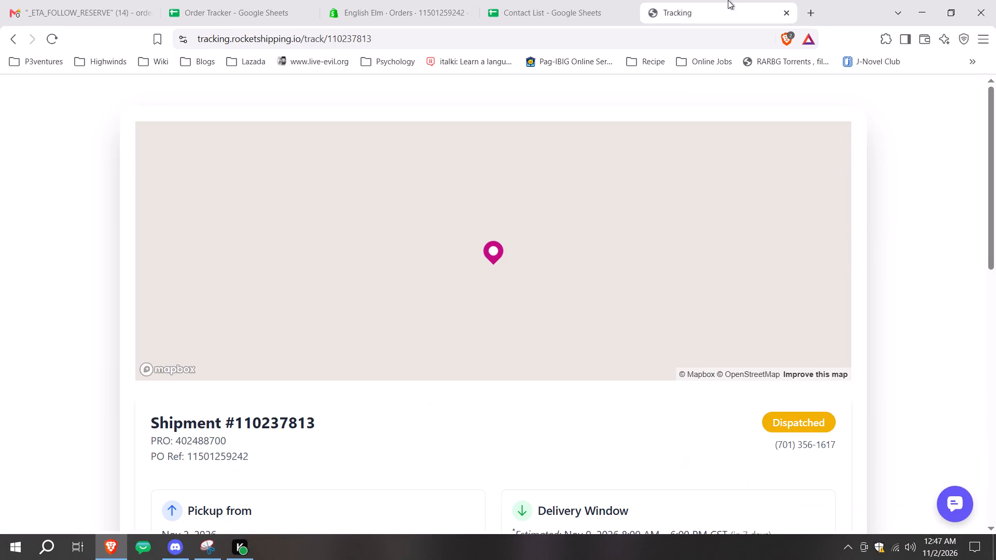
{"action": "scroll", "coordinate": [624, 426], "scroll_direction": "down", "scroll_amount": 1}
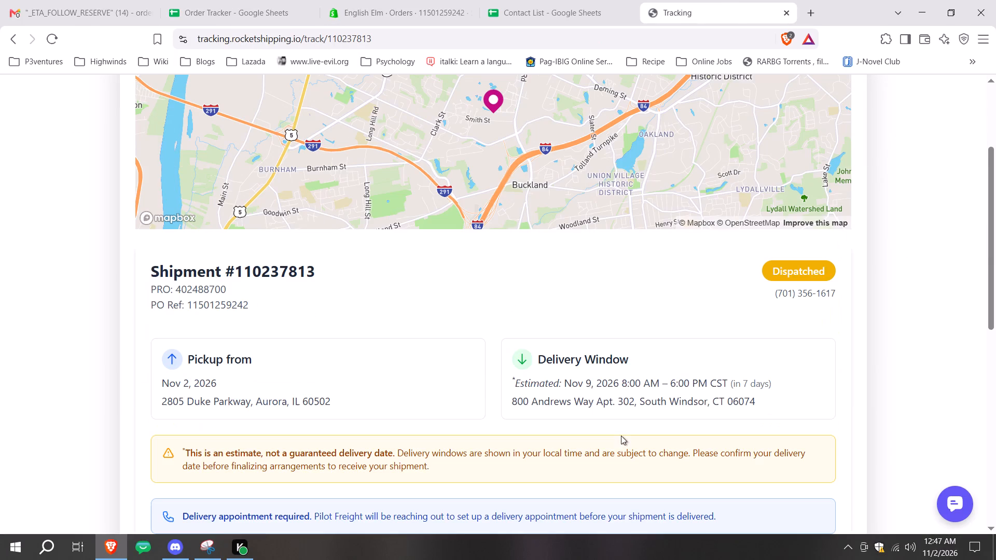
{"action": "left_click", "coordinate": [424, 0]}
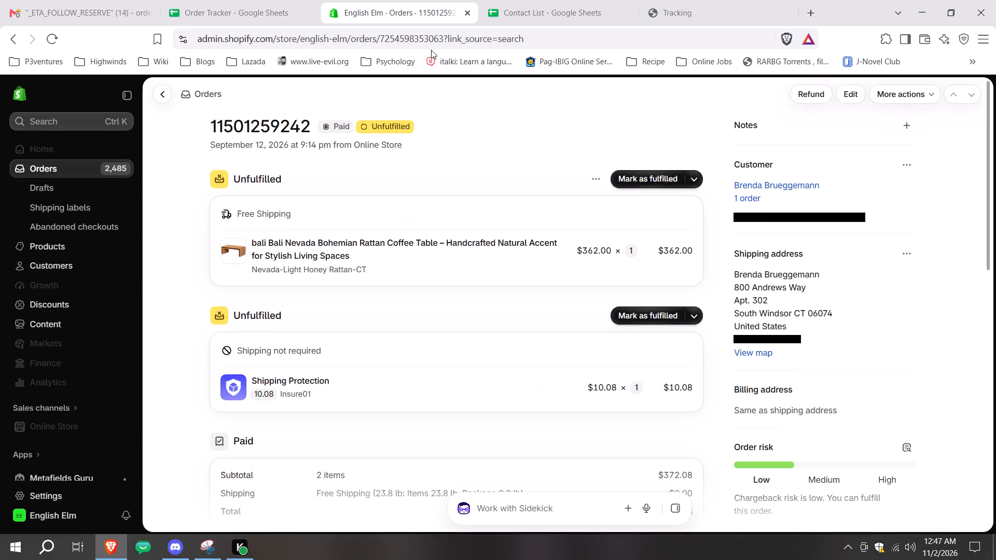
{"action": "left_click", "coordinate": [655, 180]}
{"action": "left_click", "coordinate": [734, 0]}
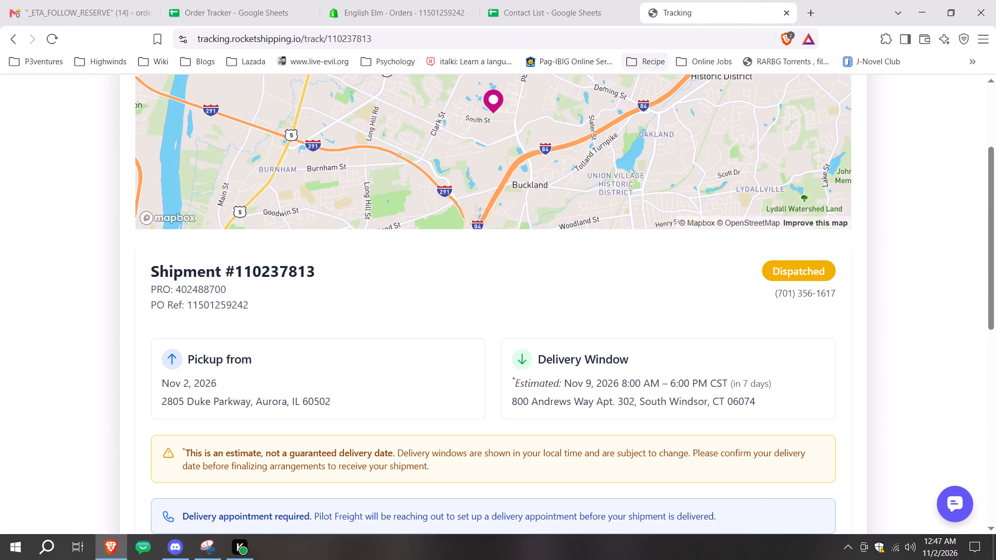
{"action": "double_click", "coordinate": [203, 282]}
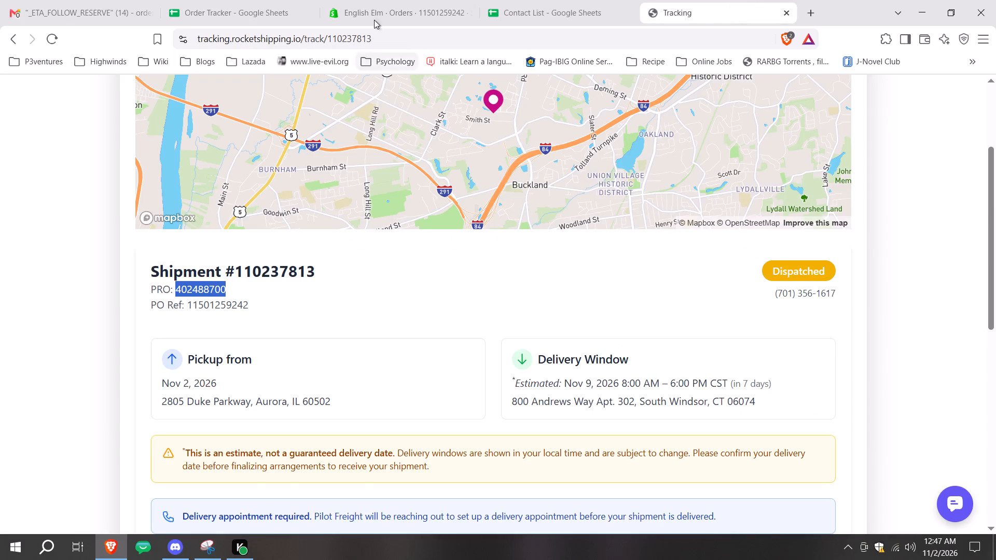
{"action": "key", "text": "ctrl+c"}
{"action": "left_click", "coordinate": [505, 0]}
{"action": "left_click", "coordinate": [313, 0]}
{"action": "left_click", "coordinate": [389, 0]}
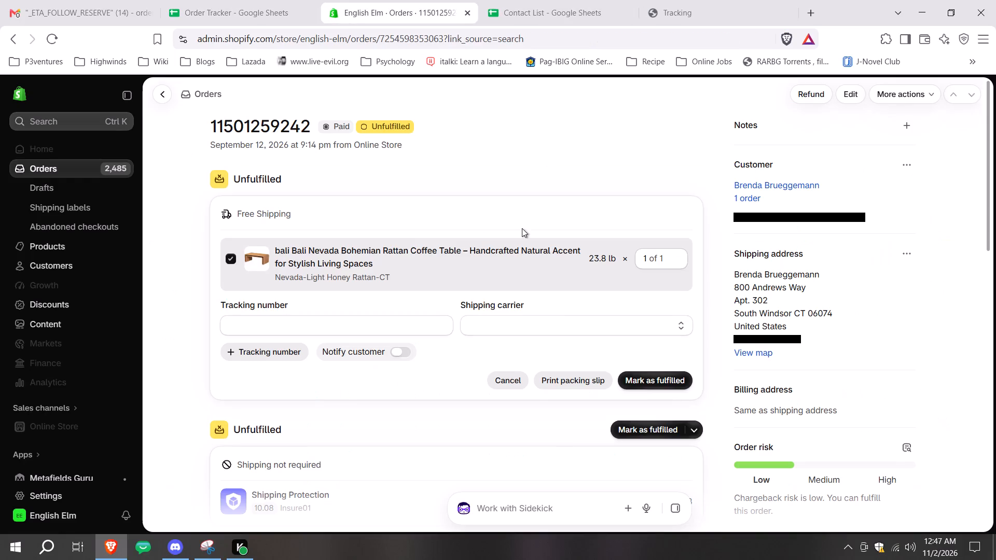
{"action": "left_click", "coordinate": [383, 324]}
{"action": "key", "text": "ctrl+v"}
{"action": "left_click", "coordinate": [740, 0]}
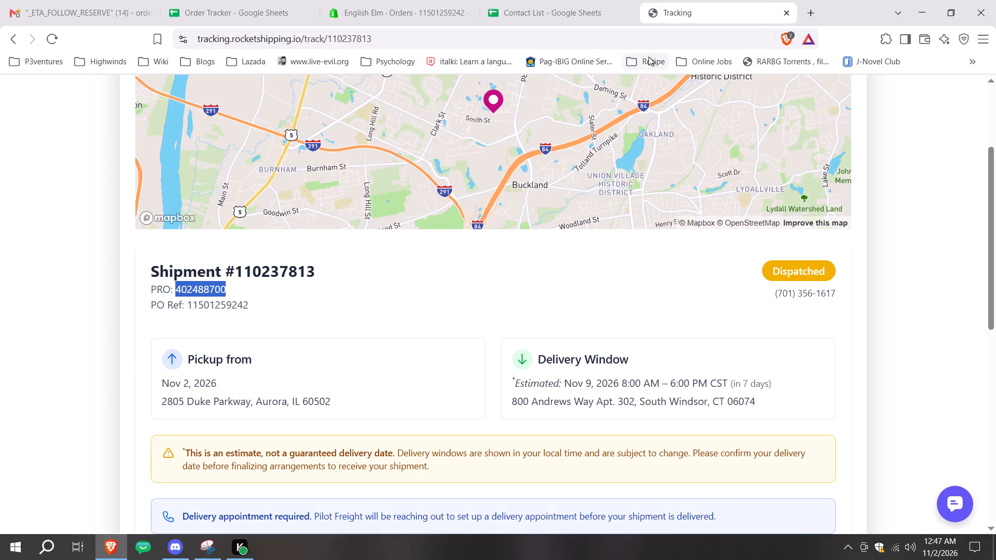
{"action": "left_click", "coordinate": [615, 36]}
{"action": "key", "text": "ctrl+c"}
{"action": "left_click", "coordinate": [436, 0]}
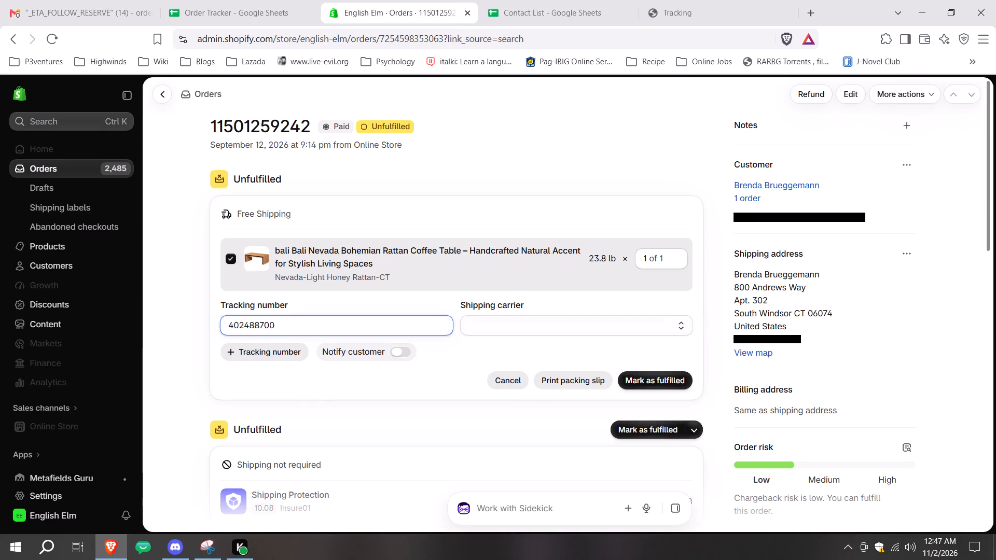
{"action": "left_click", "coordinate": [671, 328]}
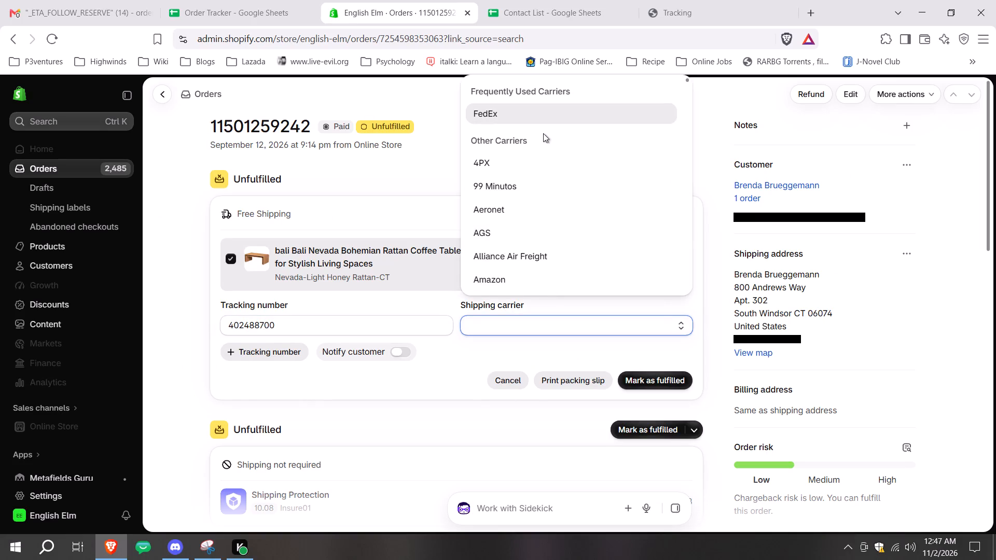
{"action": "type", "text": "ot"}
{"action": "left_click", "coordinate": [597, 398]}
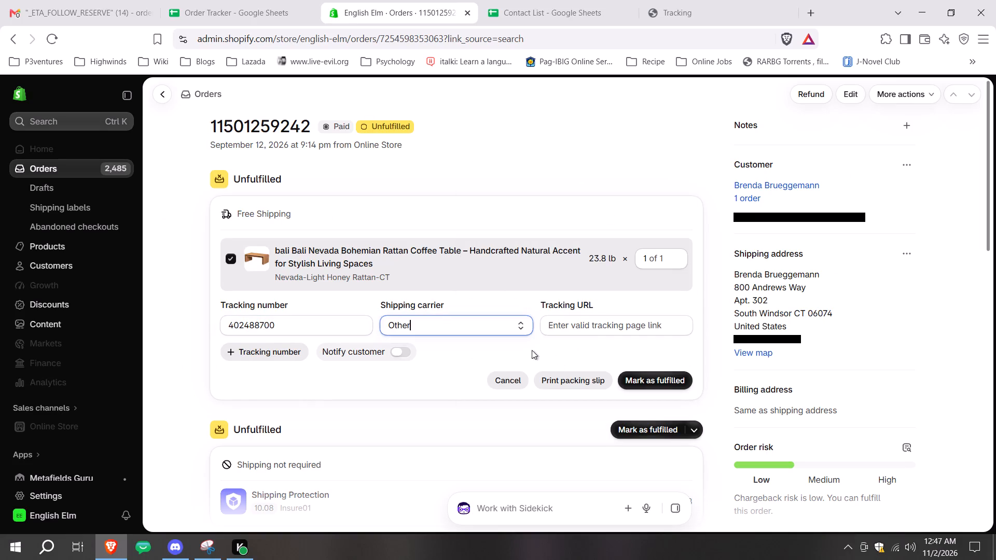
{"action": "left_click", "coordinate": [598, 328]}
{"action": "key", "text": "ctrl+v"}
Turn on customer notification and mark the coffee table as fulfilled.
{"action": "left_click", "coordinate": [412, 348]}
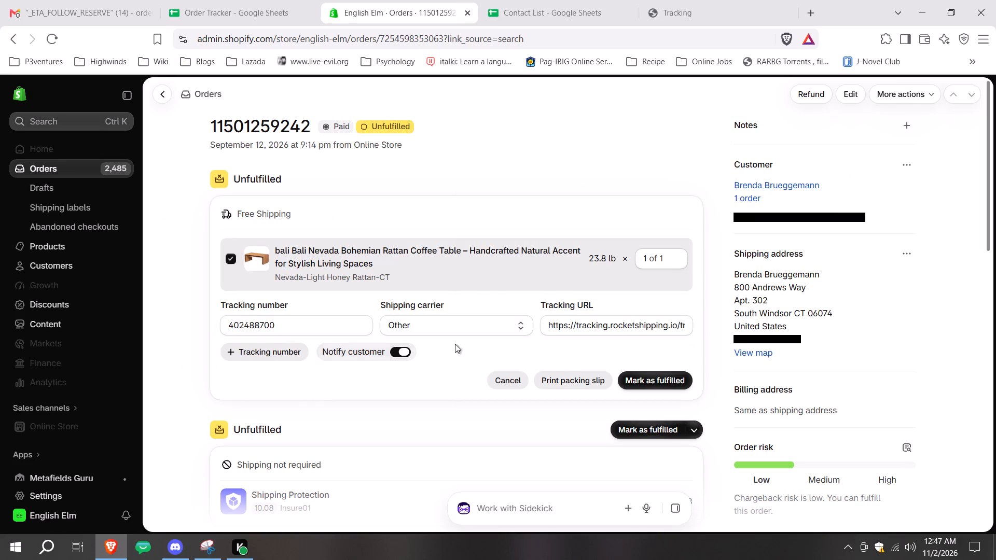
{"action": "left_click", "coordinate": [676, 366]}
{"action": "left_click", "coordinate": [674, 381]}
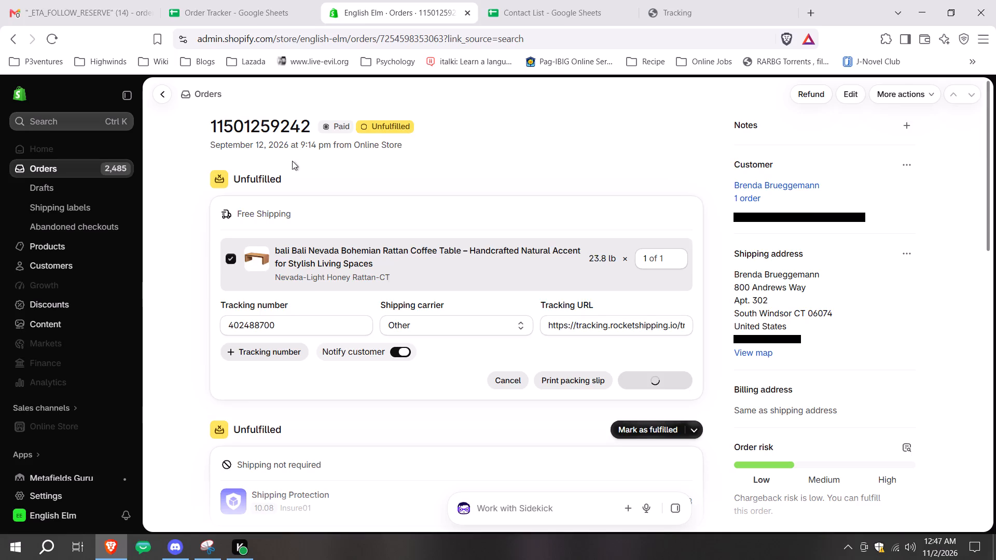
Open the CEVA Trak page at cevalogistics.com/en/ceva-trak in place of the Rocket tracking page, and close the Contact List.
{"action": "left_click", "coordinate": [167, 0]}
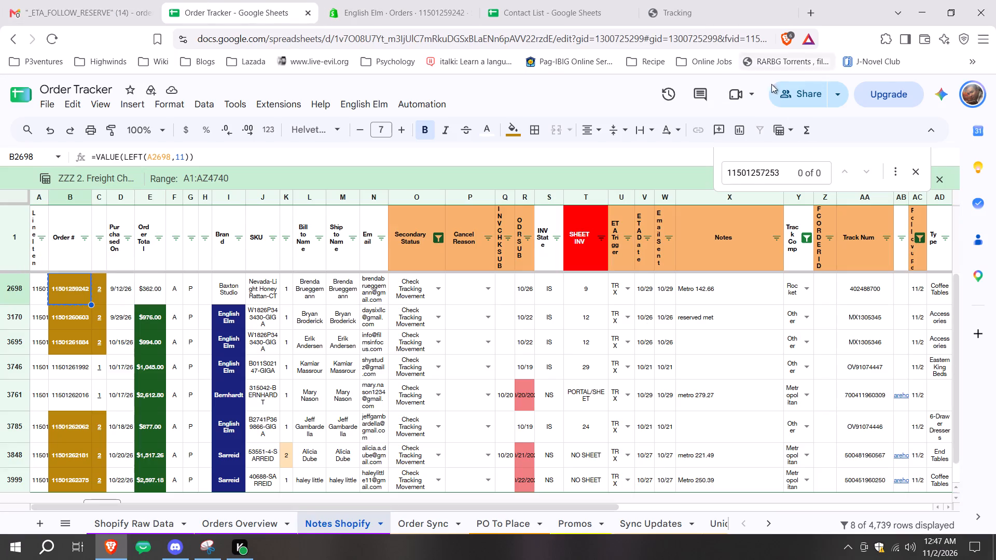
{"action": "left_click", "coordinate": [711, 0]}
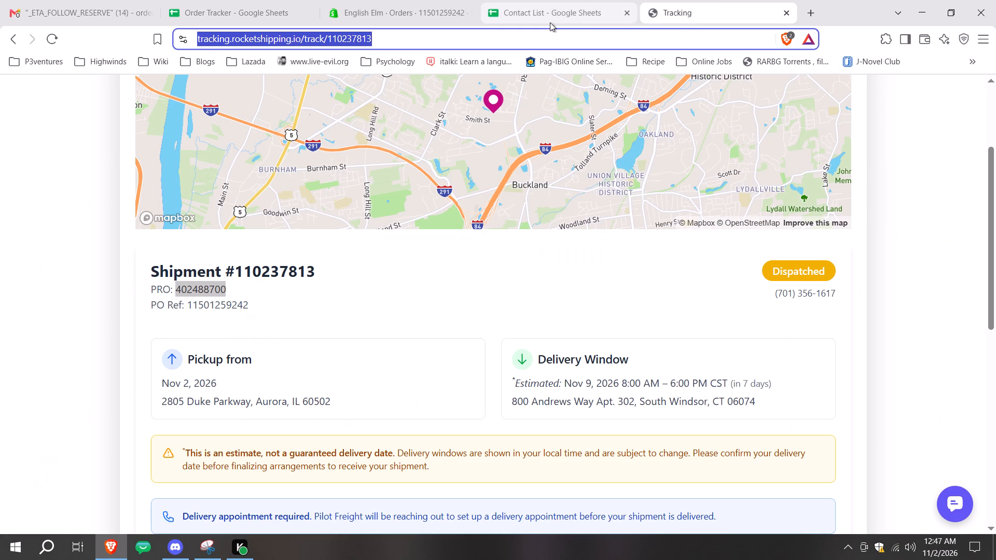
{"action": "type", "text": "cev"}
{"action": "left_click", "coordinate": [600, 69]}
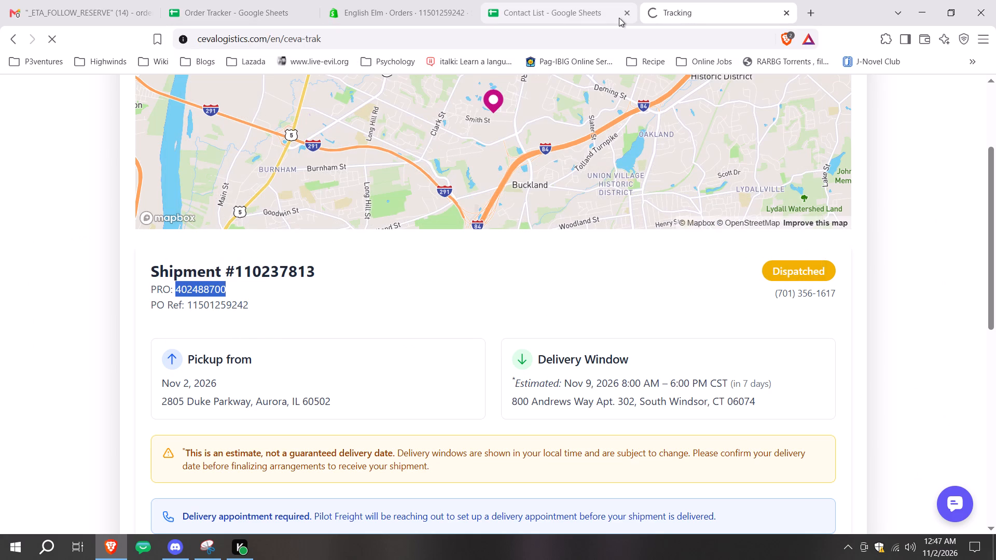
{"action": "left_click", "coordinate": [624, 10]}
{"action": "left_click", "coordinate": [282, 0]}
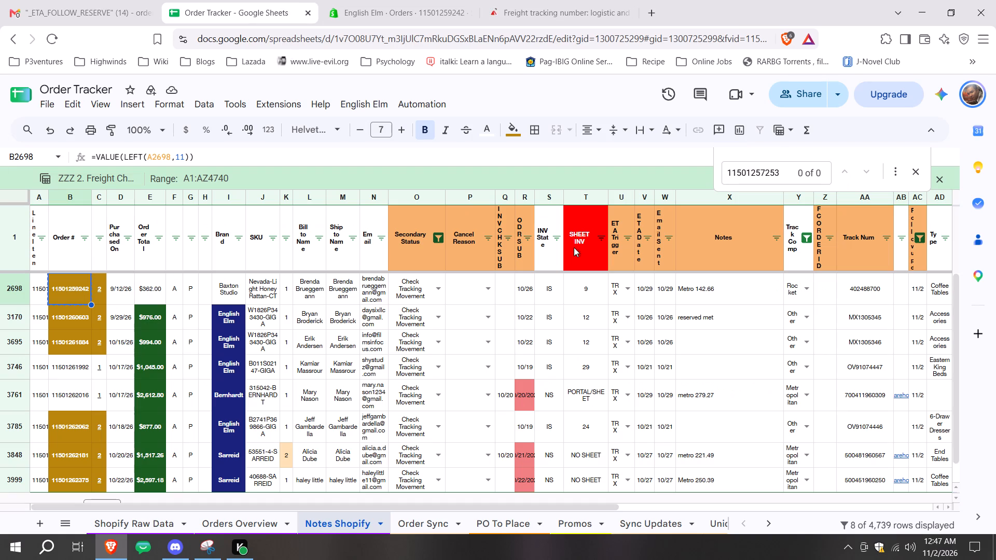
{"action": "left_click", "coordinate": [885, 325]}
{"action": "key", "text": "ctrl+c"}
{"action": "left_click", "coordinate": [548, 0]}
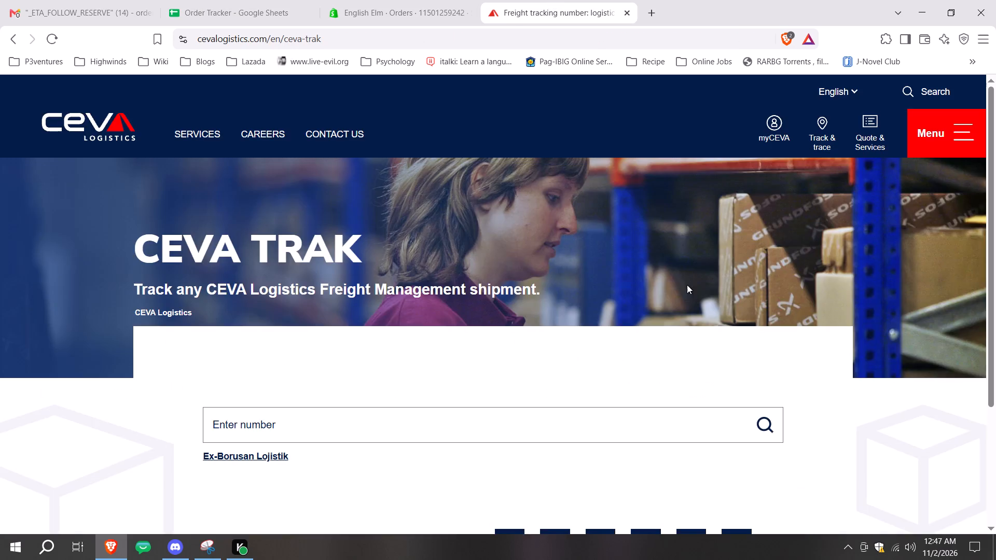
{"action": "left_click", "coordinate": [540, 422]}
{"action": "key", "text": "ctrl+v"}
{"action": "scroll", "coordinate": [542, 214], "scroll_direction": "down", "scroll_amount": 1}
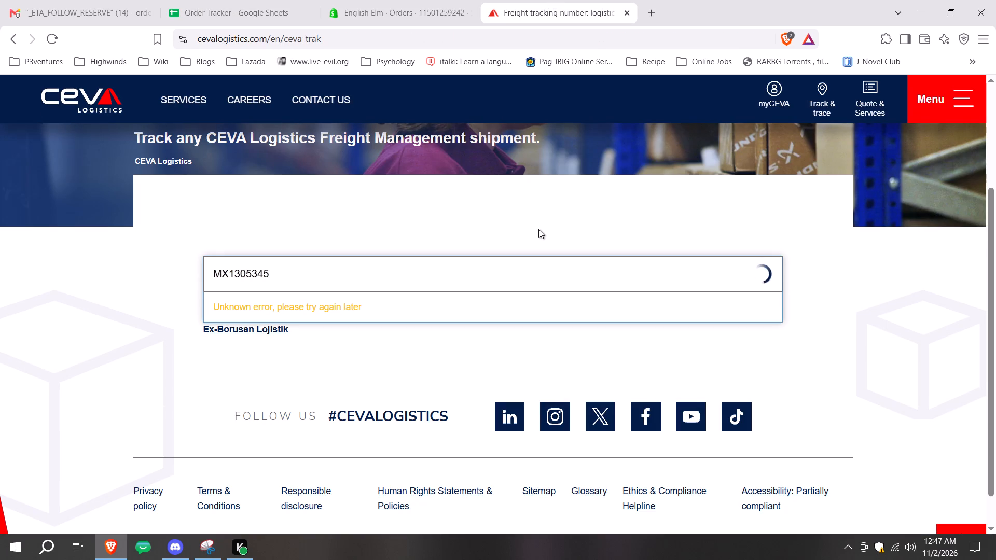
{"action": "left_click", "coordinate": [170, 0]}
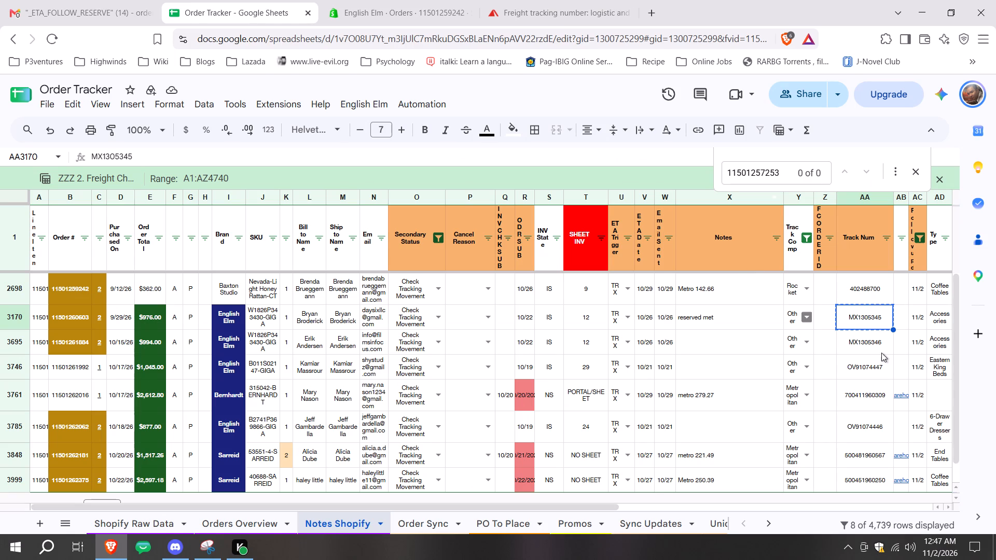
{"action": "left_click", "coordinate": [881, 353]}
{"action": "key", "text": "ctrl+c"}
{"action": "left_click", "coordinate": [520, 0]}
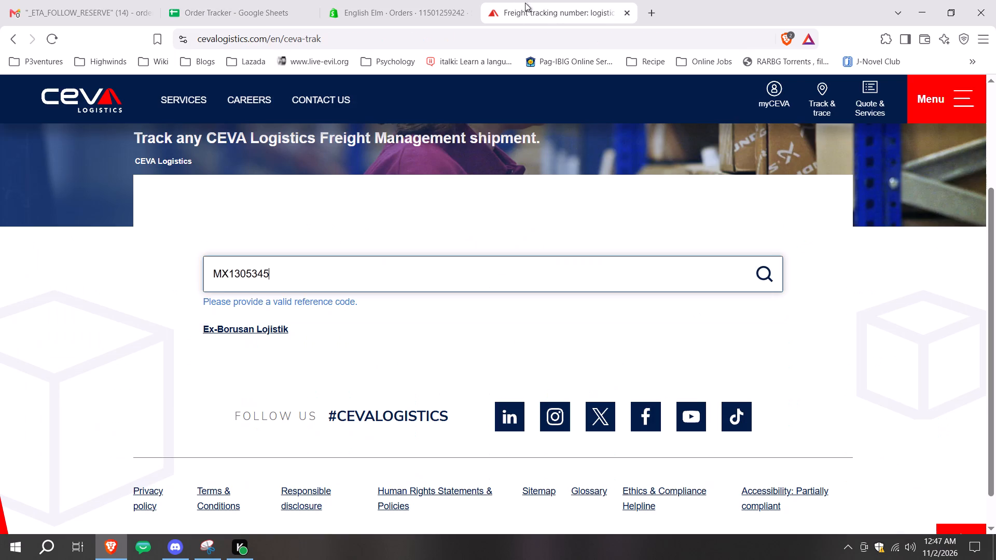
{"action": "left_click", "coordinate": [428, 263]}
{"action": "key", "text": "ctrl+a"}
{"action": "key", "text": "ctrl+v"}
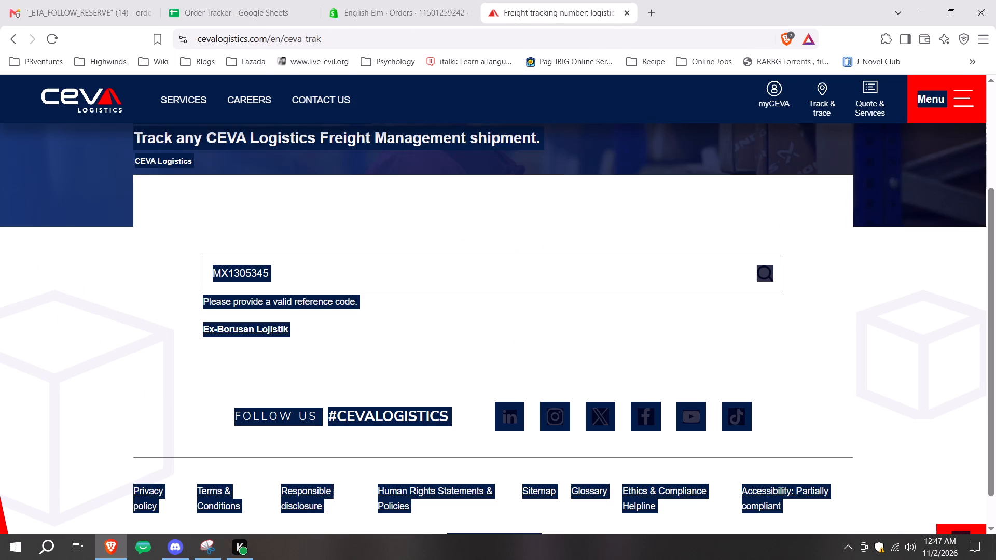
{"action": "left_click", "coordinate": [426, 269]}
{"action": "key", "text": "ctrl+a"}
{"action": "key", "text": "ctrl+v"}
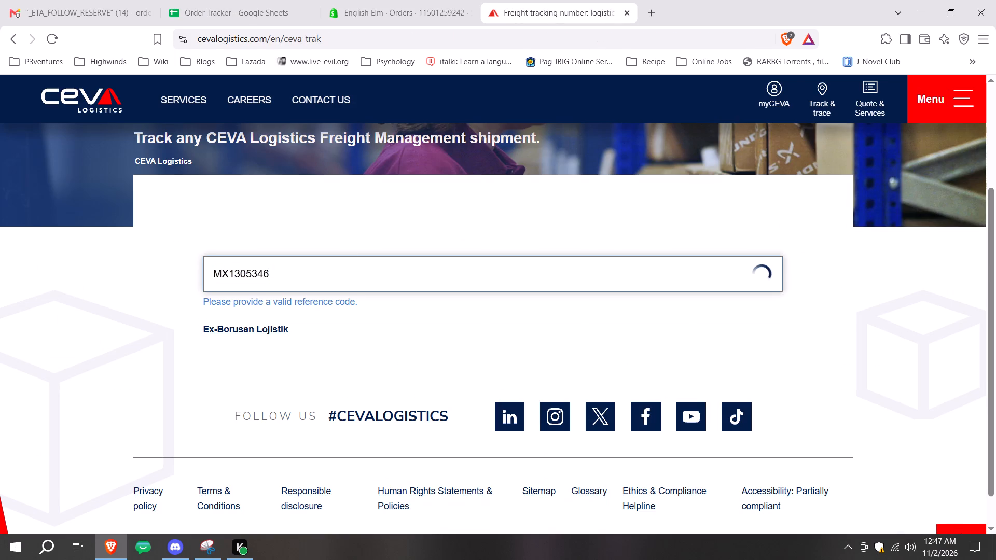
{"action": "left_click", "coordinate": [245, 0]}
{"action": "left_click", "coordinate": [854, 379]}
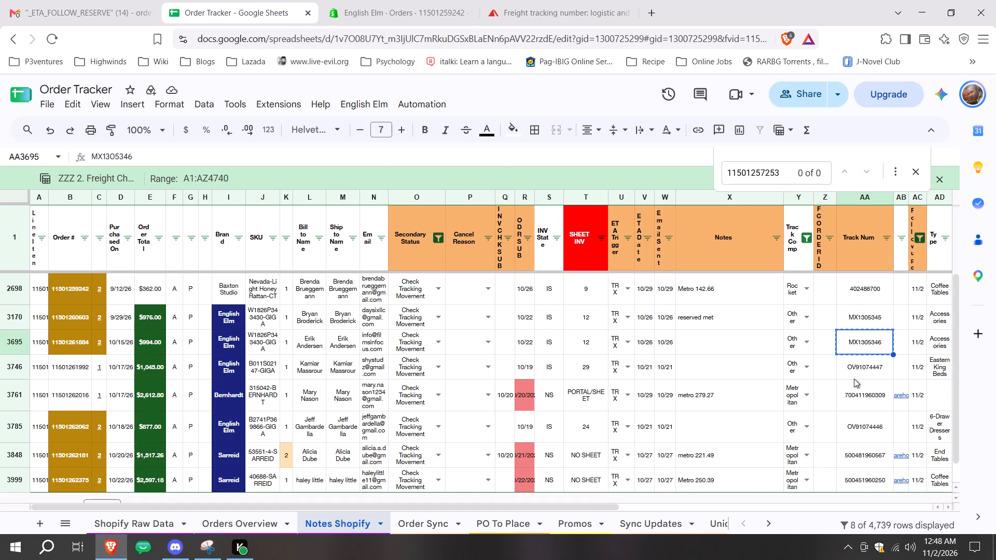
{"action": "key", "text": "ctrl+c"}
{"action": "left_click", "coordinate": [520, 0]}
{"action": "left_click", "coordinate": [538, 277]}
{"action": "key", "text": "ctrl+a"}
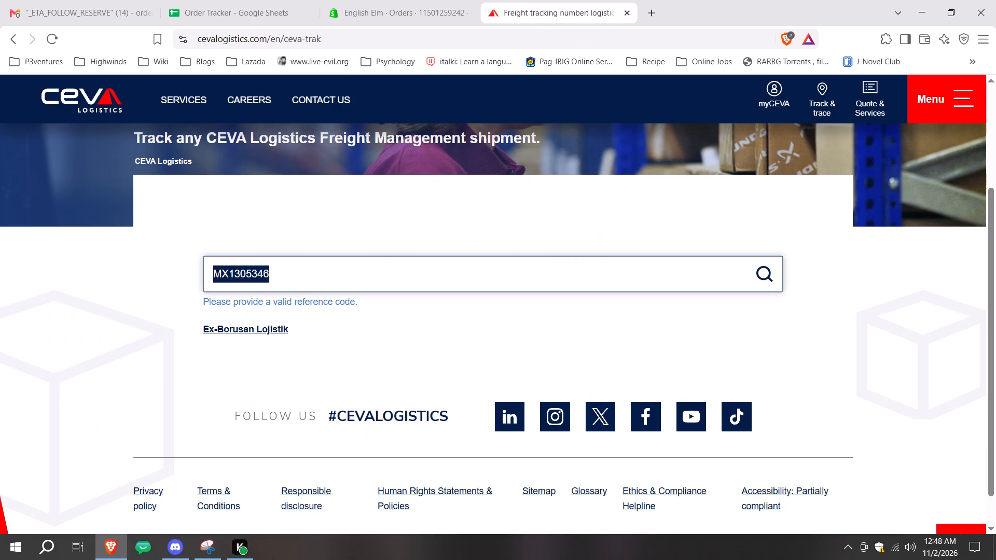
{"action": "key", "text": "ctrl+v"}
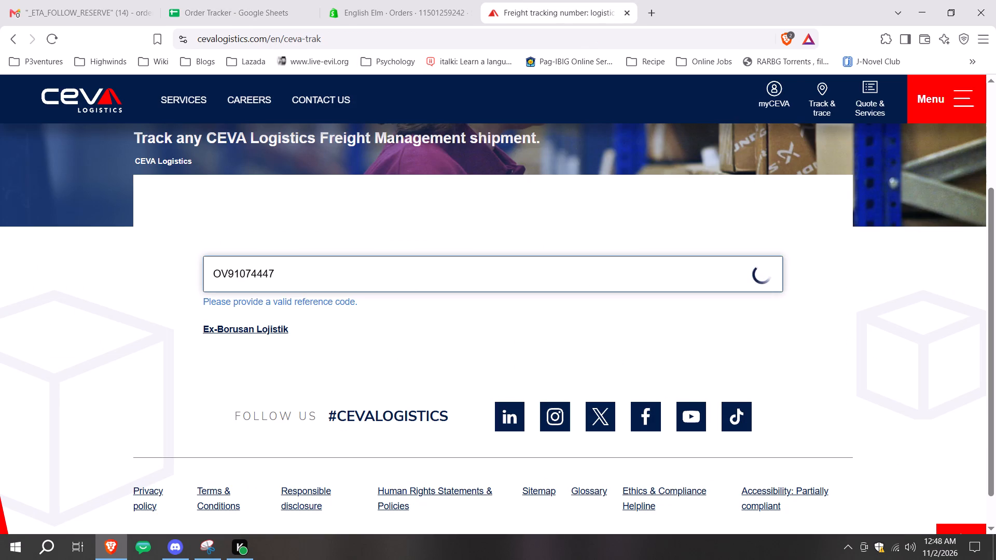
{"action": "left_click", "coordinate": [216, 0]}
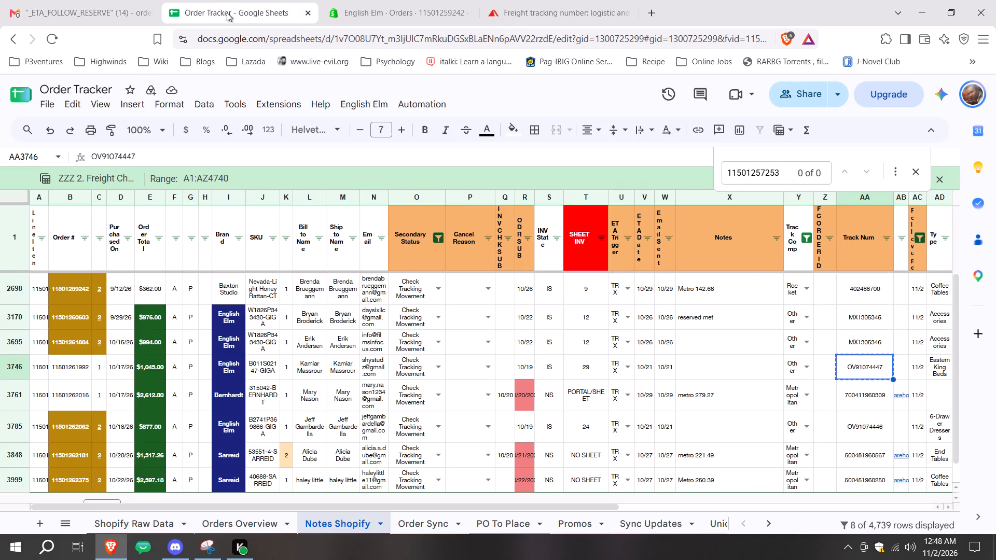
{"action": "left_click", "coordinate": [70, 374]}
{"action": "key", "text": "ctrl+c"}
{"action": "left_click", "coordinate": [365, 0]}
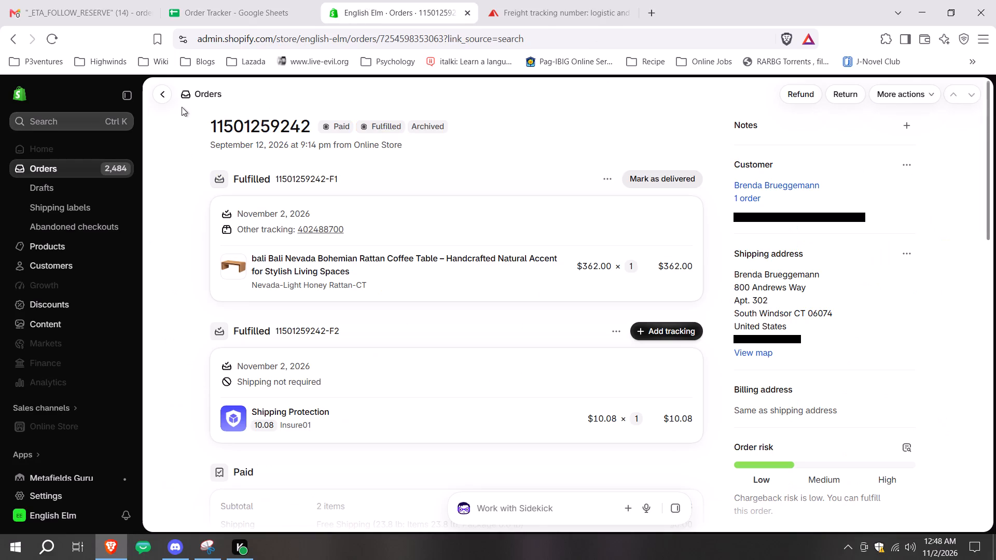
{"action": "left_click", "coordinate": [79, 115]}
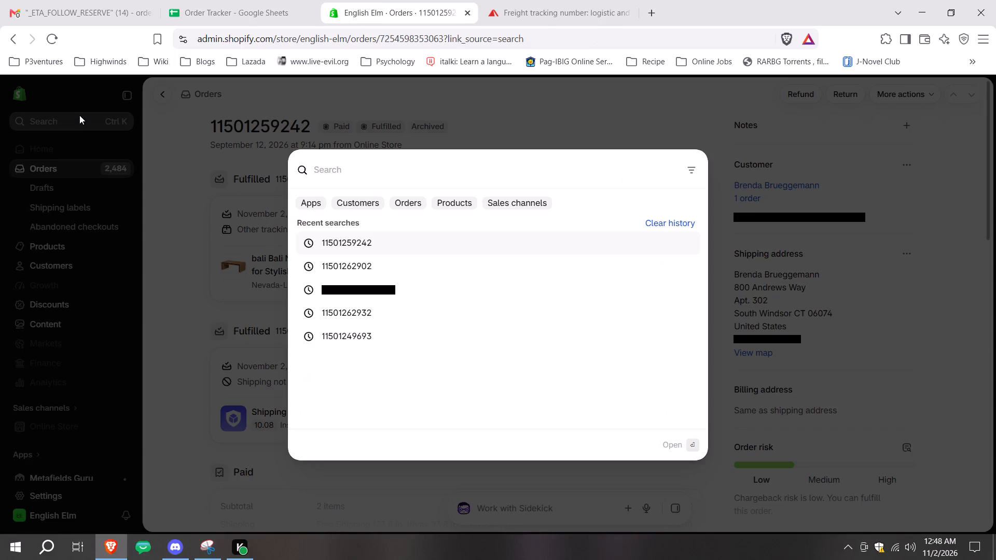
{"action": "key", "text": "ctrl+v"}
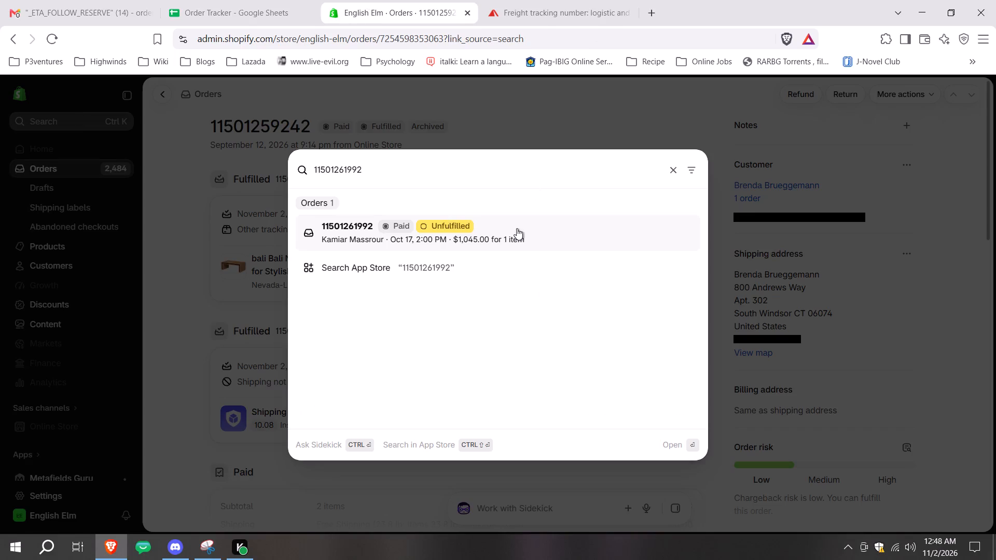
{"action": "left_click", "coordinate": [517, 228]}
{"action": "left_click", "coordinate": [207, 0]}
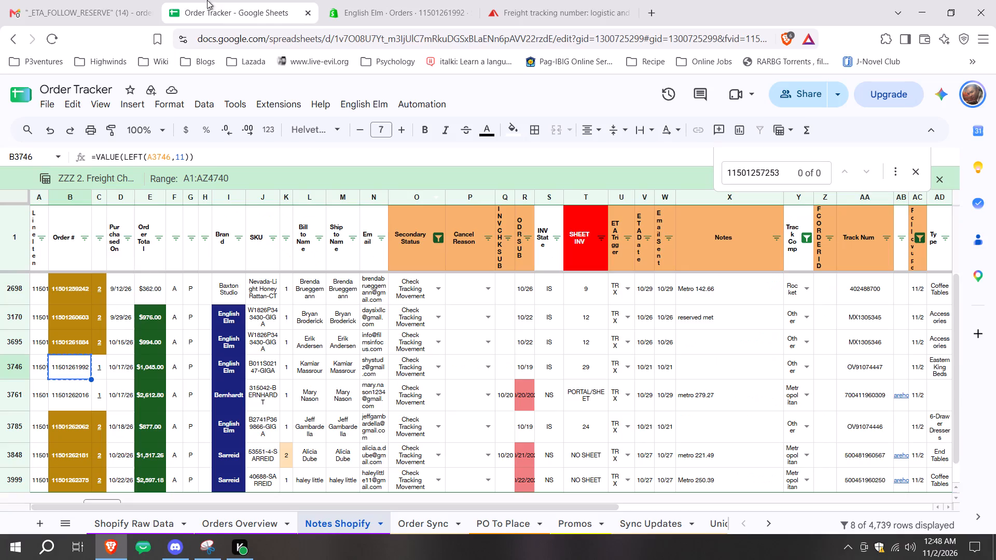
{"action": "left_click", "coordinate": [852, 374]}
{"action": "key", "text": "ctrl+c"}
{"action": "left_click", "coordinate": [383, 0]}
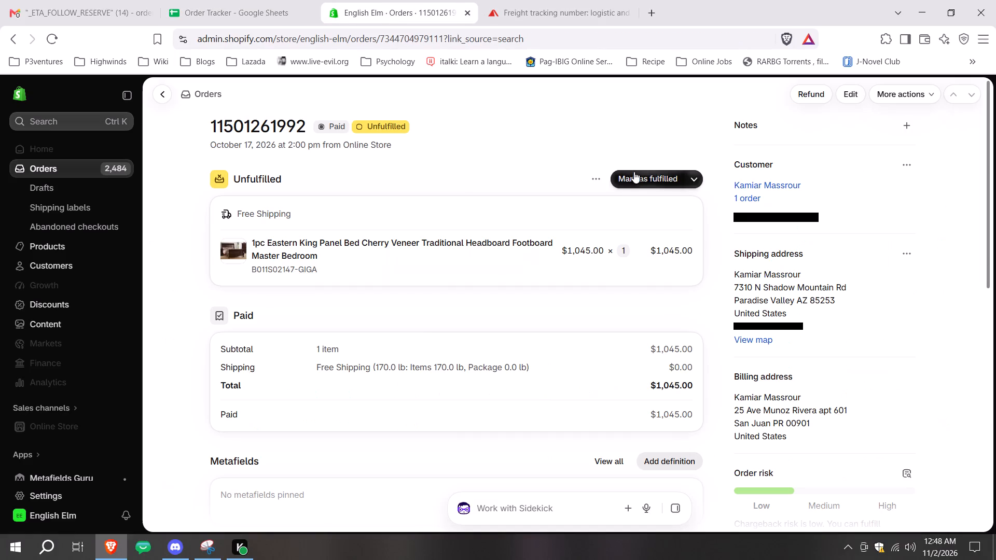
{"action": "left_click", "coordinate": [634, 172]}
{"action": "left_click", "coordinate": [399, 322]}
{"action": "key", "text": "ctrl+v"}
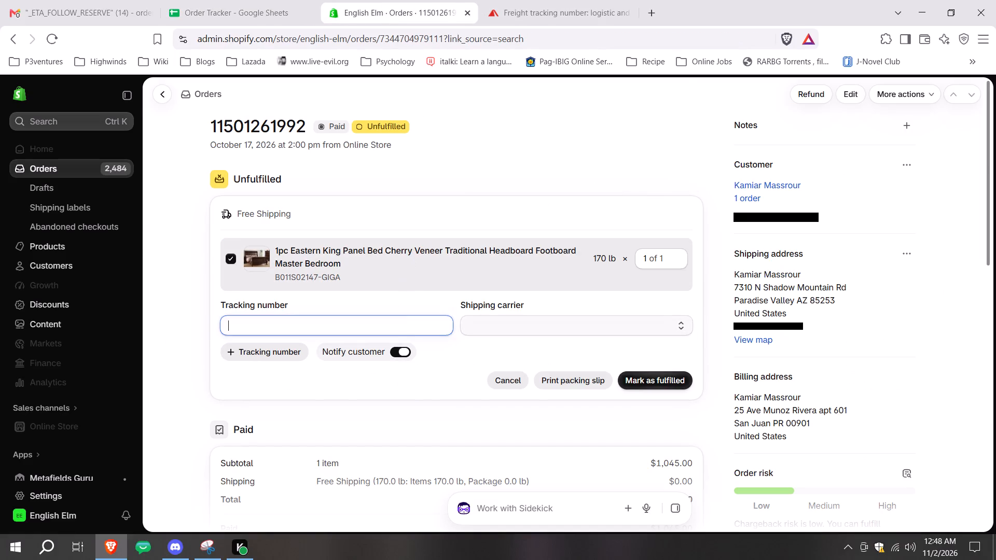
{"action": "left_click", "coordinate": [567, 323]}
{"action": "type", "text": "cev"}
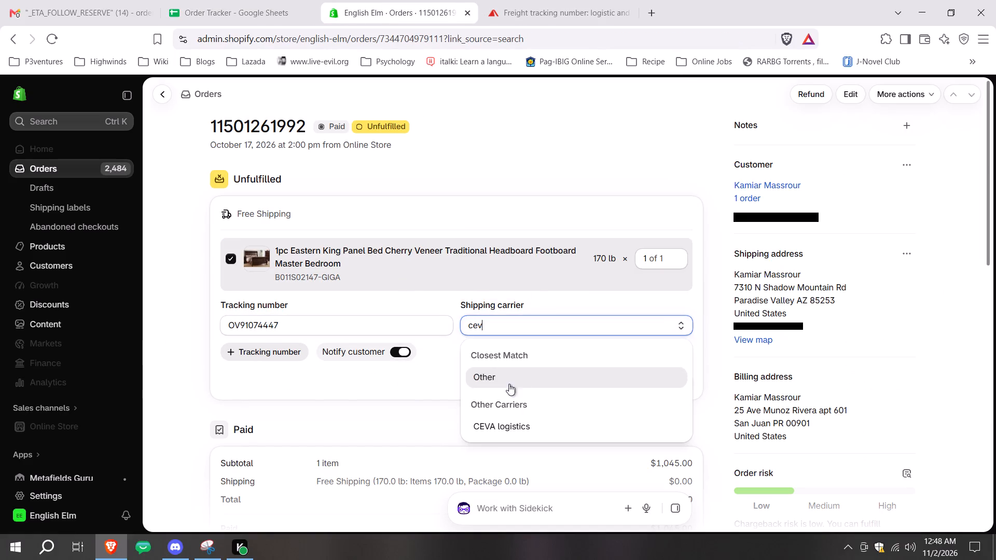
{"action": "left_click", "coordinate": [528, 427]}
{"action": "left_click", "coordinate": [649, 377]}
{"action": "left_click", "coordinate": [288, 0]}
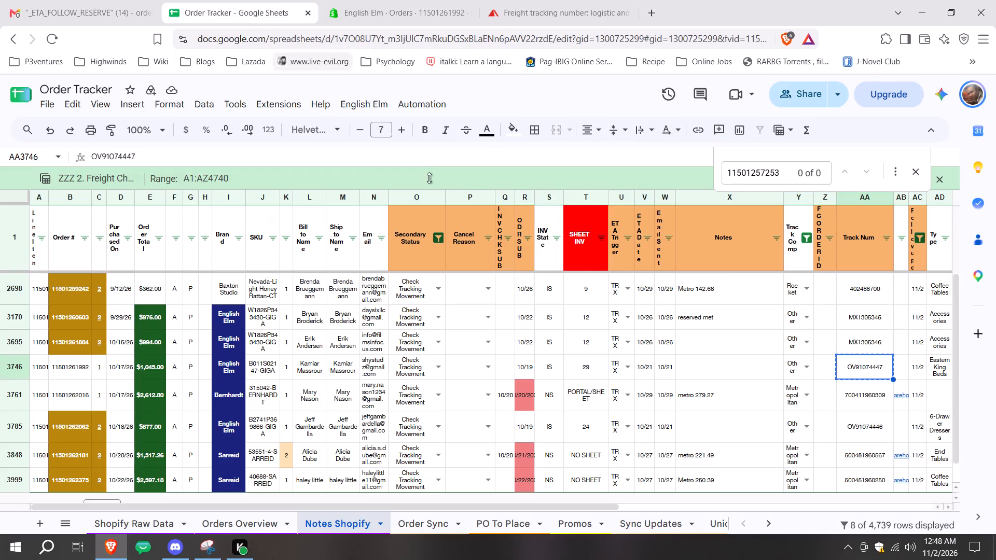
{"action": "left_click", "coordinate": [867, 426]}
{"action": "key", "text": "ctrl+c"}
{"action": "left_click", "coordinate": [559, 0]}
{"action": "left_click", "coordinate": [517, 272]}
{"action": "key", "text": "ctrl+a"}
{"action": "key", "text": "ctrl+v"}
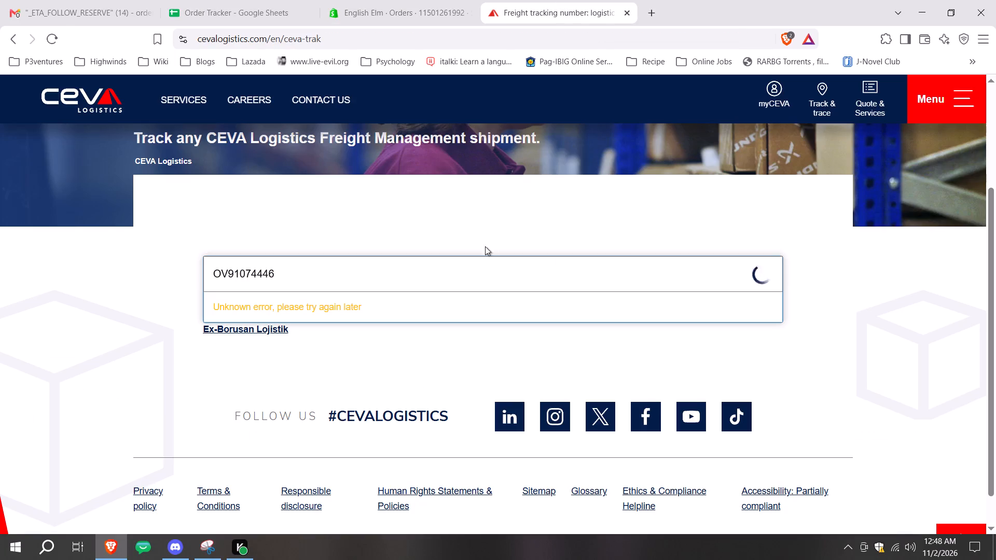
{"action": "left_click", "coordinate": [257, 0]}
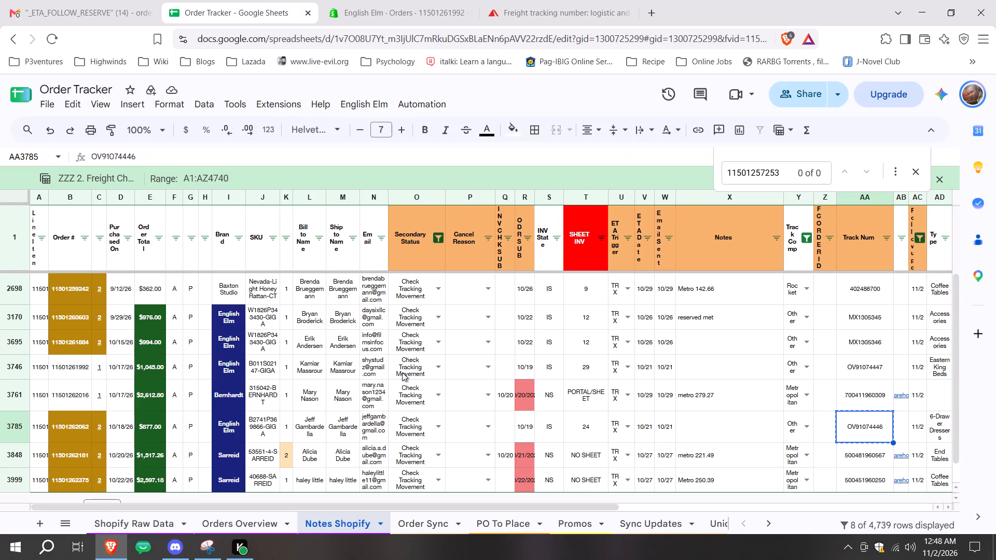
{"action": "left_click", "coordinate": [438, 372]}
{"action": "scroll", "coordinate": [441, 433], "scroll_direction": "down", "scroll_amount": 2}
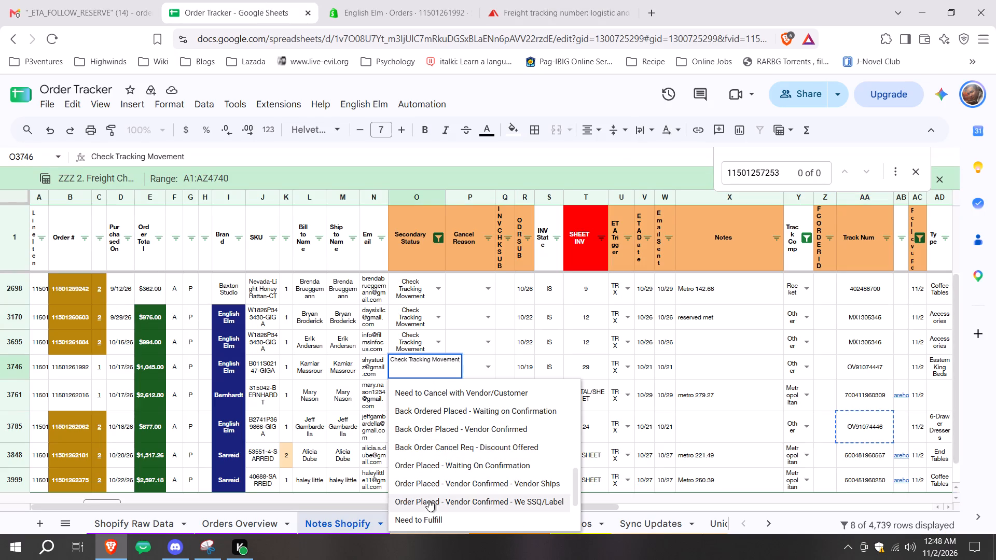
{"action": "left_click", "coordinate": [431, 524]}
Open the Metropolitan tracking page at gomwd.com/track-a-shipment in place of the CEVA Trak page.
{"action": "left_click", "coordinate": [861, 459]}
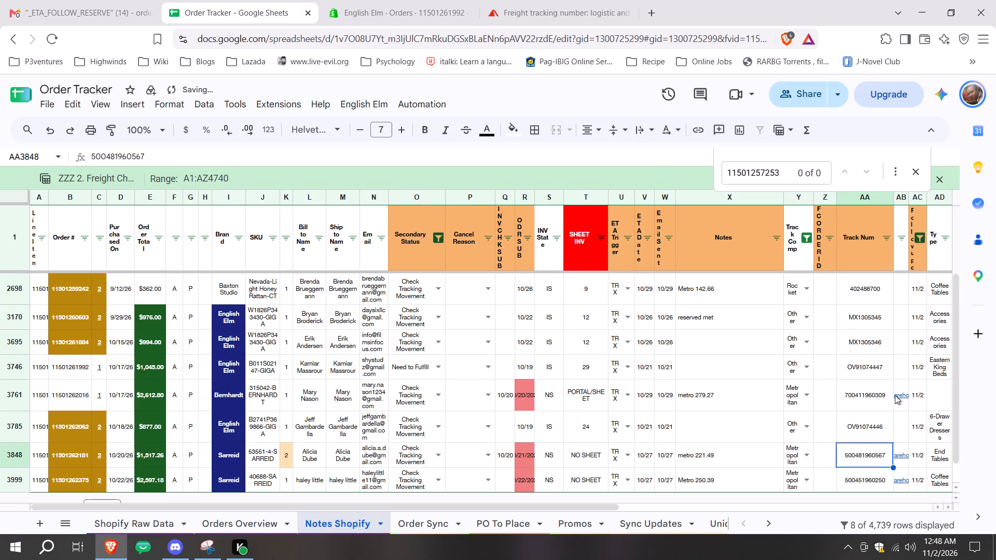
{"action": "left_click", "coordinate": [895, 395]}
{"action": "left_click", "coordinate": [572, 0]}
{"action": "left_click", "coordinate": [558, 38]}
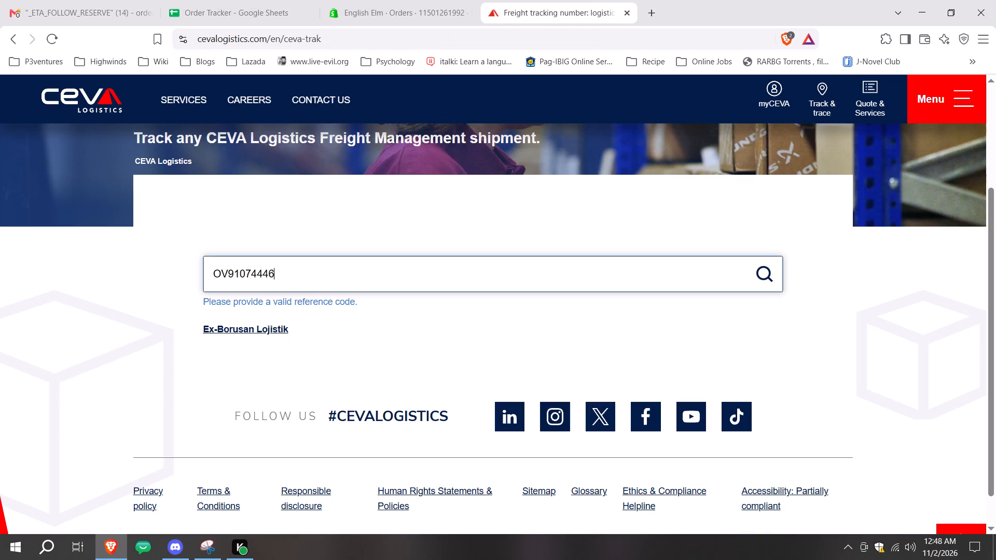
{"action": "type", "text": "go"}
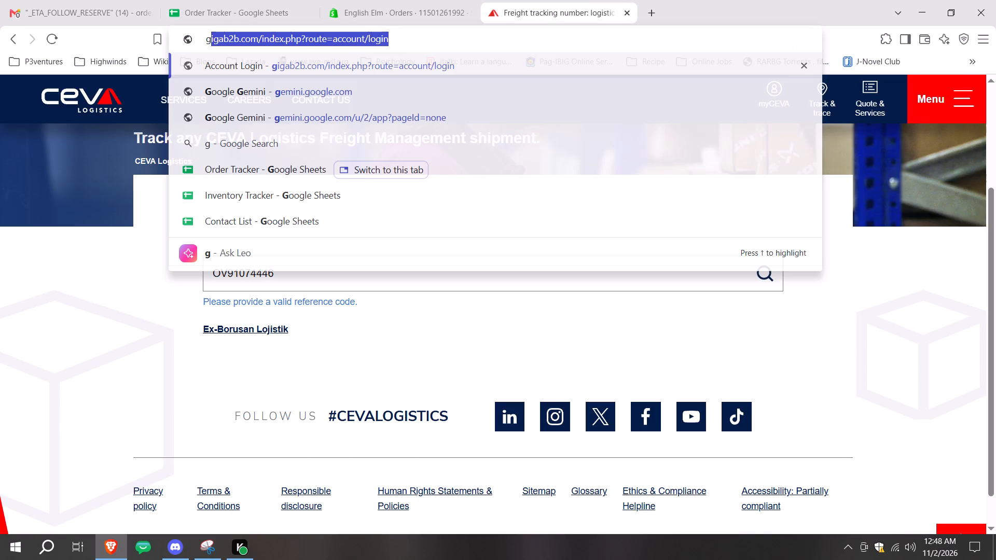
{"action": "key", "text": "w"}
{"action": "key", "text": "BackSpace"}
{"action": "key", "text": "comma"}
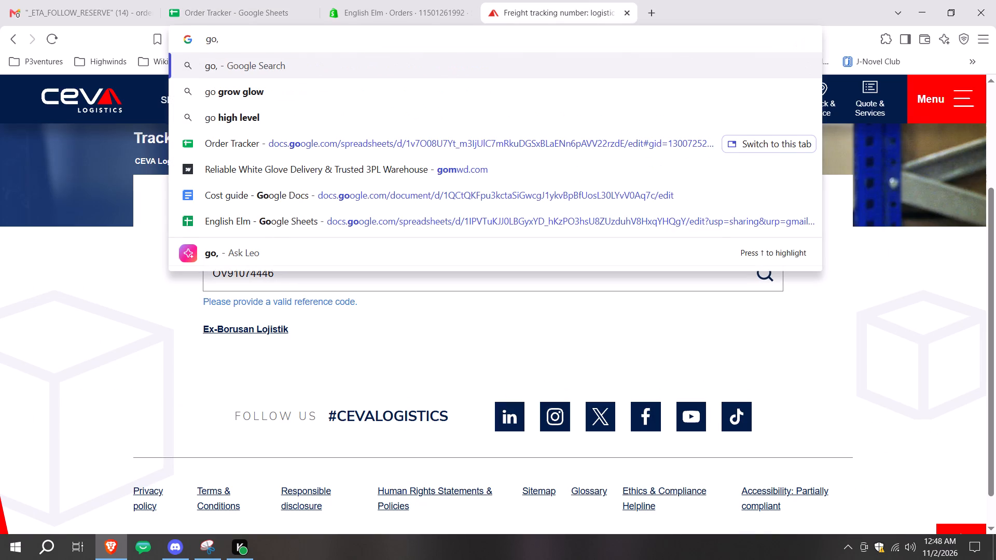
{"action": "key", "text": "BackSpace"}
{"action": "key", "text": "Down"}
{"action": "key", "text": "Down"}
{"action": "key", "text": "Return"}
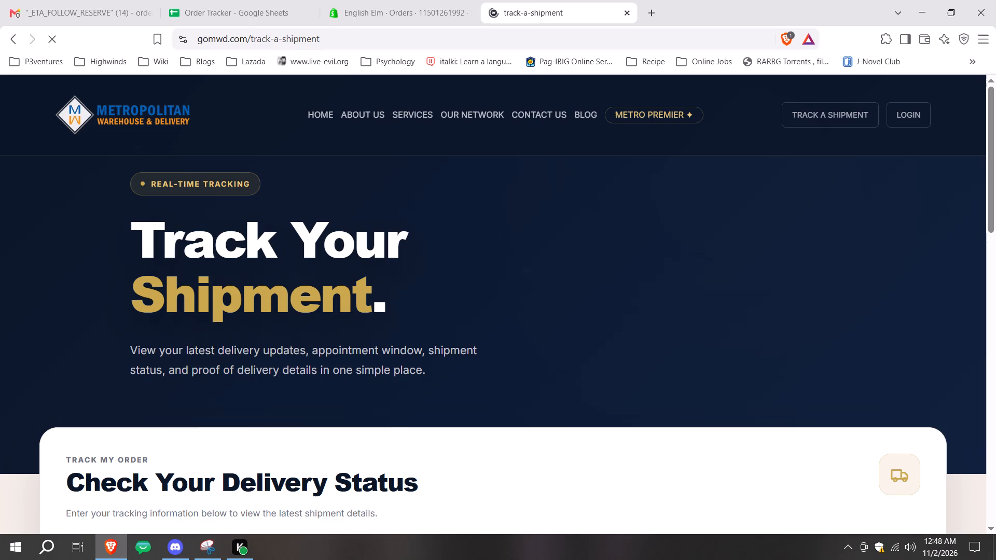
{"action": "left_click", "coordinate": [278, 0]}
{"action": "left_click", "coordinate": [851, 385]}
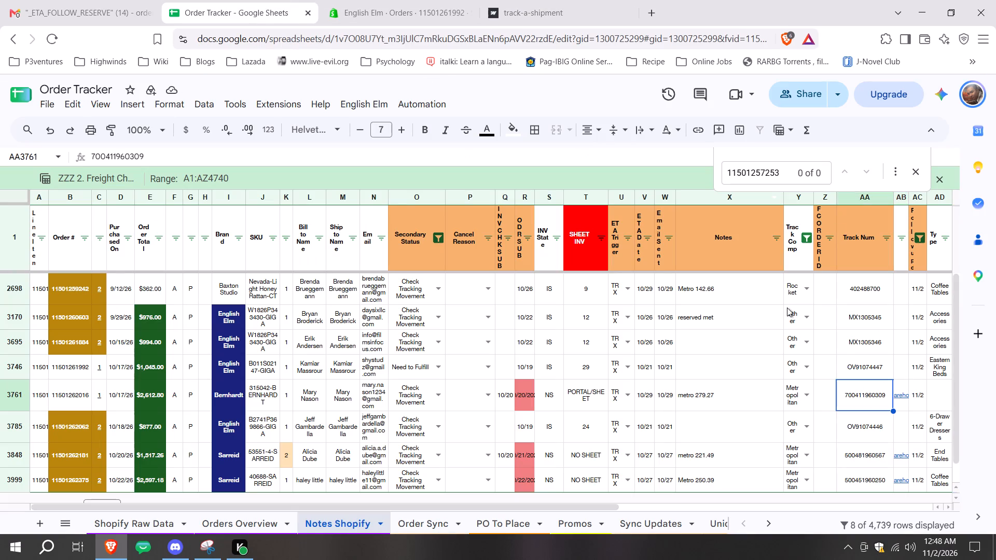
{"action": "key", "text": "ctrl+c"}
{"action": "left_click", "coordinate": [613, 0]}
{"action": "scroll", "coordinate": [413, 379], "scroll_direction": "down", "scroll_amount": 2}
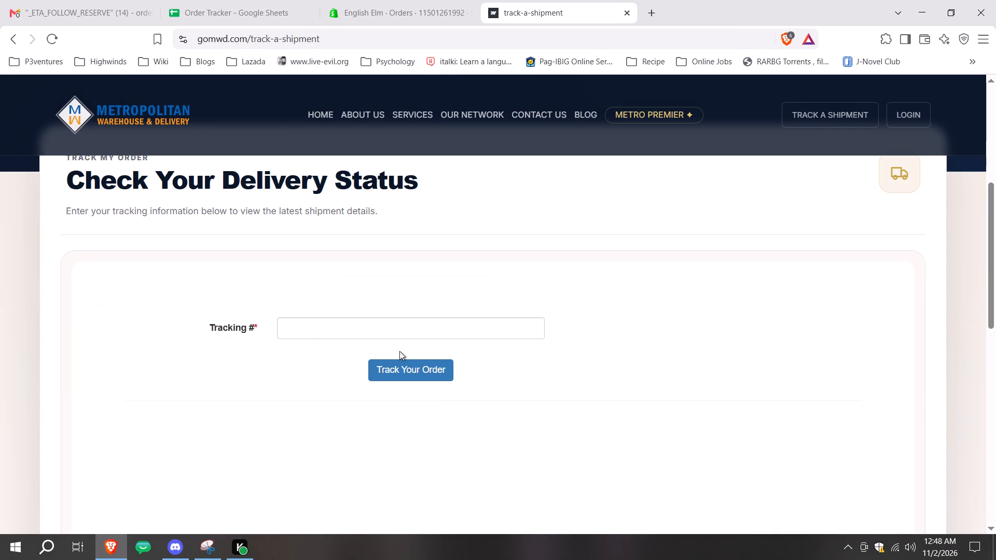
{"action": "left_click", "coordinate": [399, 351]}
{"action": "left_click", "coordinate": [415, 326]}
{"action": "key", "text": "ctrl+v"}
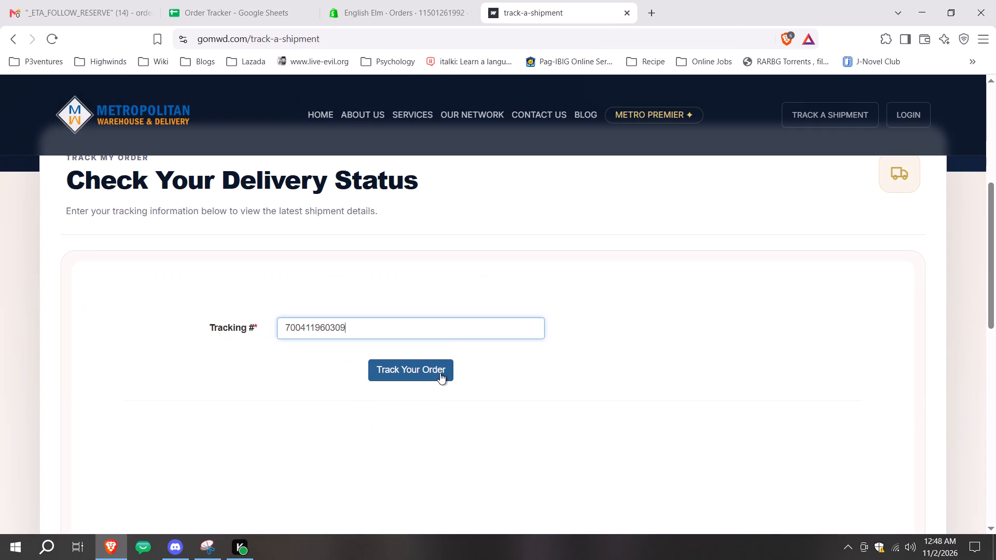
{"action": "left_click", "coordinate": [440, 373]}
{"action": "left_click", "coordinate": [188, 0]}
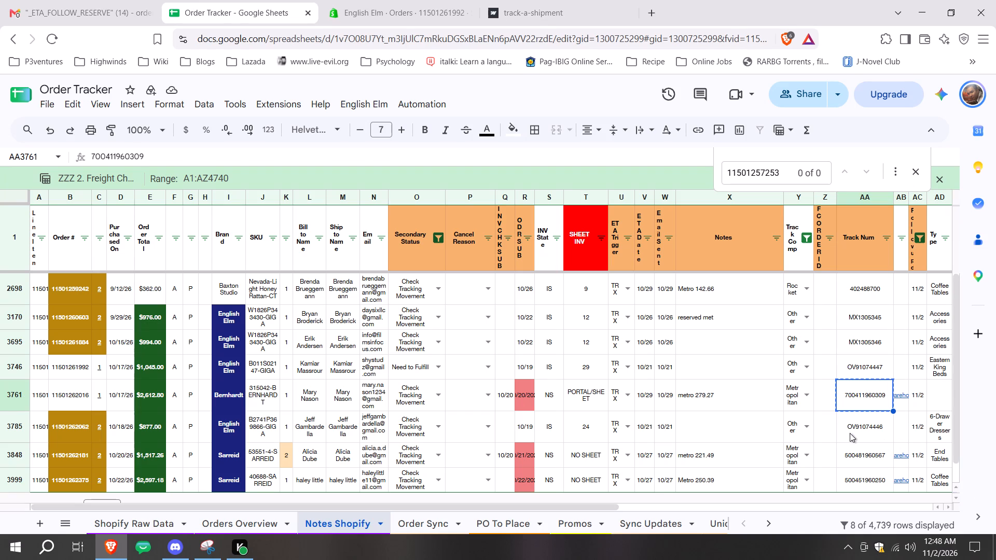
{"action": "left_click", "coordinate": [854, 452]}
{"action": "key", "text": "ctrl+c"}
{"action": "left_click", "coordinate": [533, 0]}
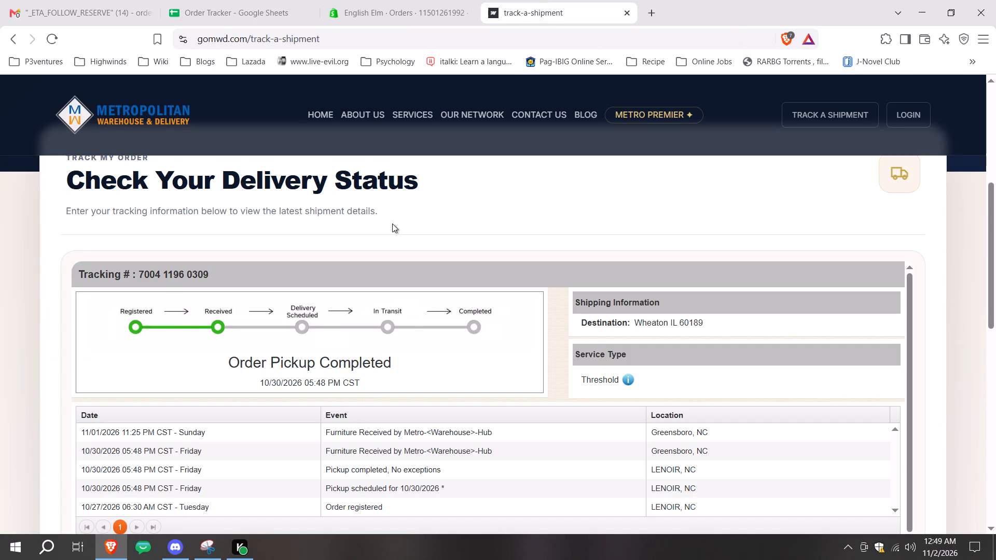
{"action": "left_click", "coordinate": [859, 115]}
{"action": "scroll", "coordinate": [591, 317], "scroll_direction": "down", "scroll_amount": 2}
{"action": "left_click", "coordinate": [465, 321]}
{"action": "key", "text": "ctrl+v"}
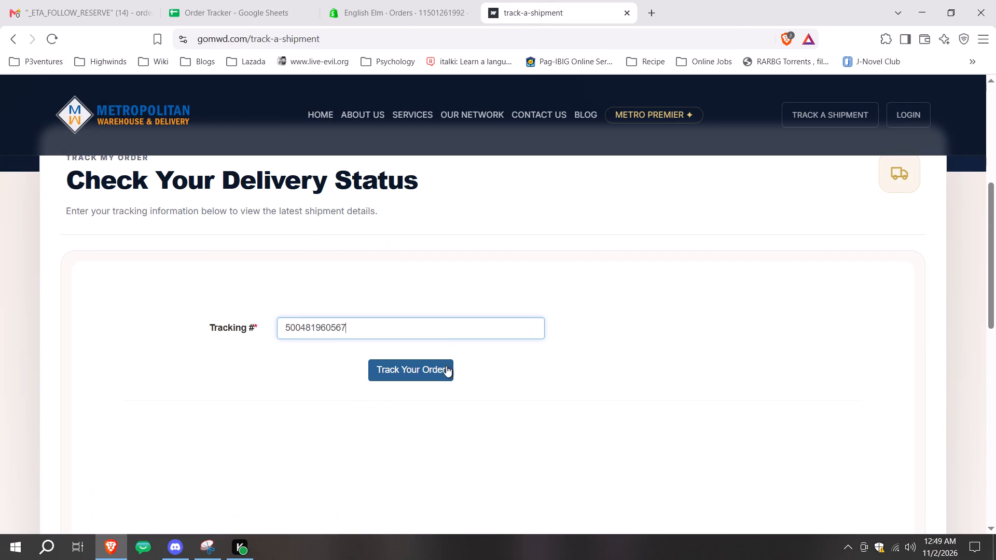
{"action": "double_click", "coordinate": [455, 327]}
{"action": "left_click", "coordinate": [433, 377]}
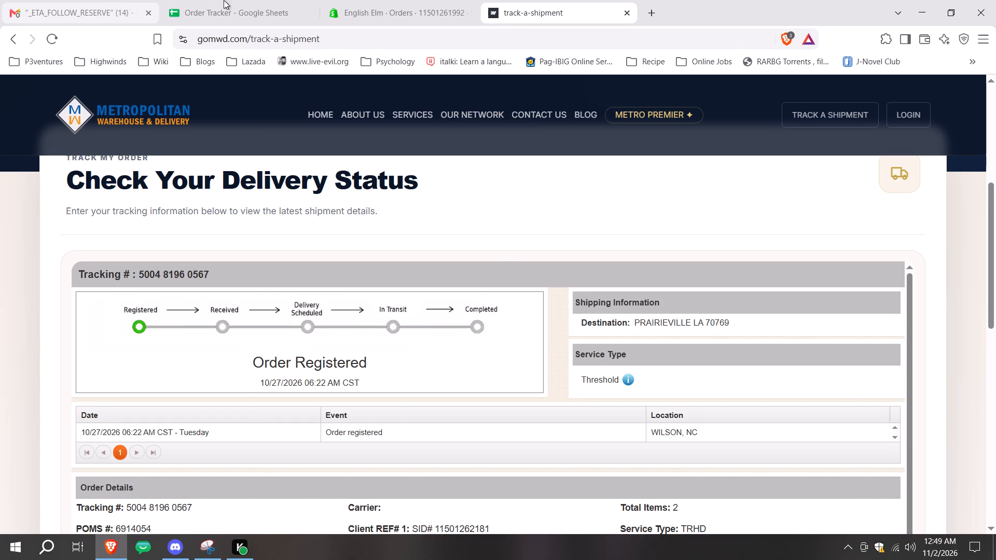
{"action": "left_click", "coordinate": [224, 0]}
{"action": "left_click", "coordinate": [844, 481]}
{"action": "key", "text": "ctrl+c"}
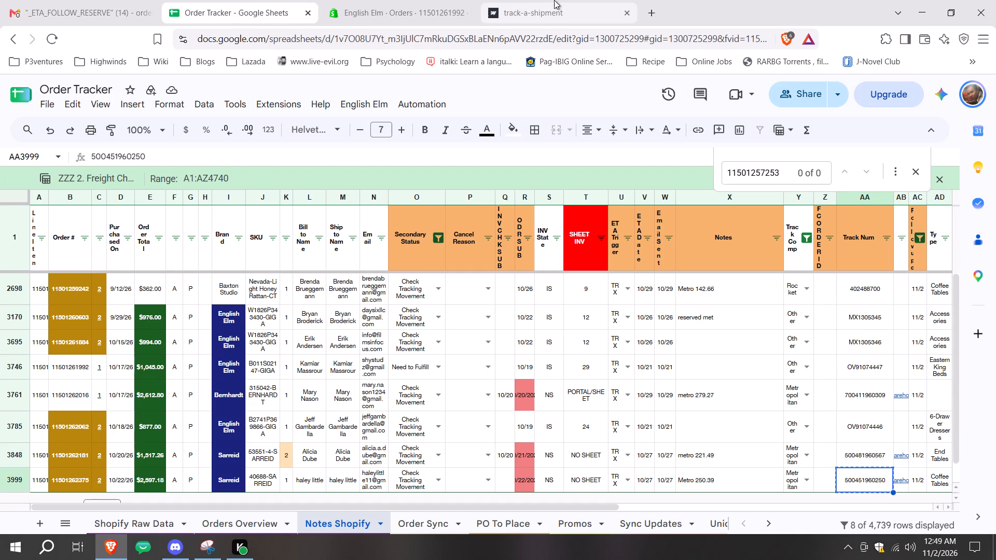
{"action": "left_click", "coordinate": [554, 0]}
{"action": "left_click", "coordinate": [841, 107]}
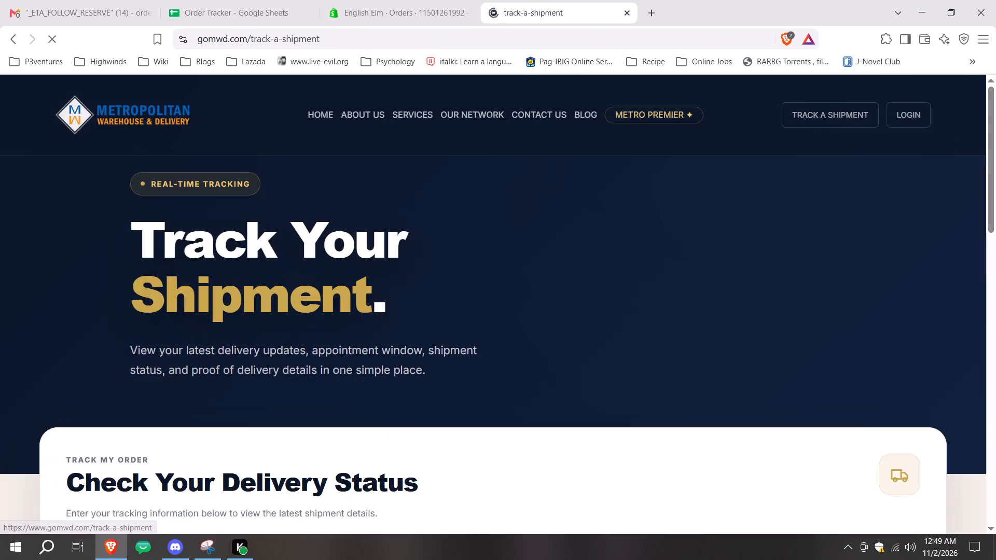
{"action": "scroll", "coordinate": [397, 220], "scroll_direction": "down", "scroll_amount": 3}
{"action": "left_click", "coordinate": [436, 173]}
{"action": "key", "text": "ctrl+v"}
{"action": "left_click", "coordinate": [420, 233]}
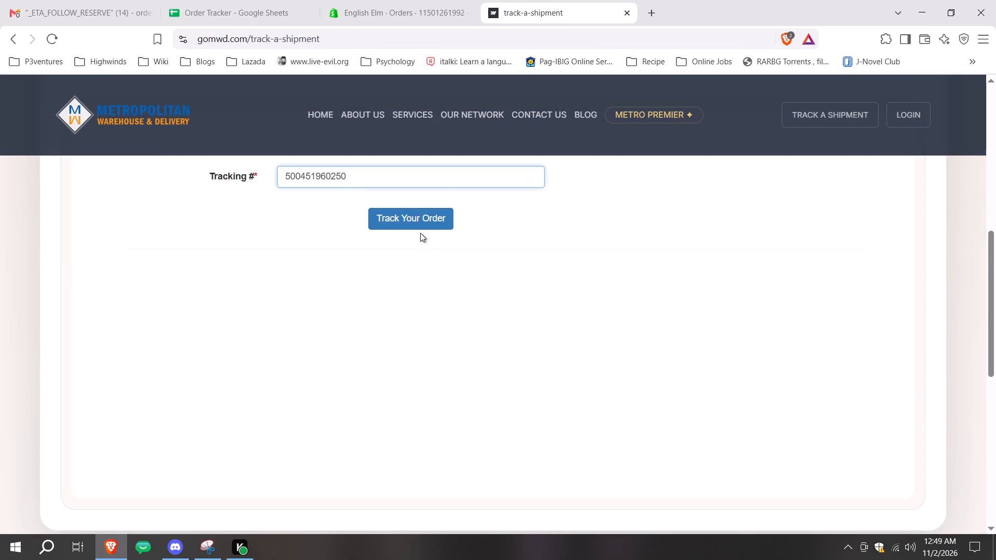
{"action": "left_click", "coordinate": [431, 212]}
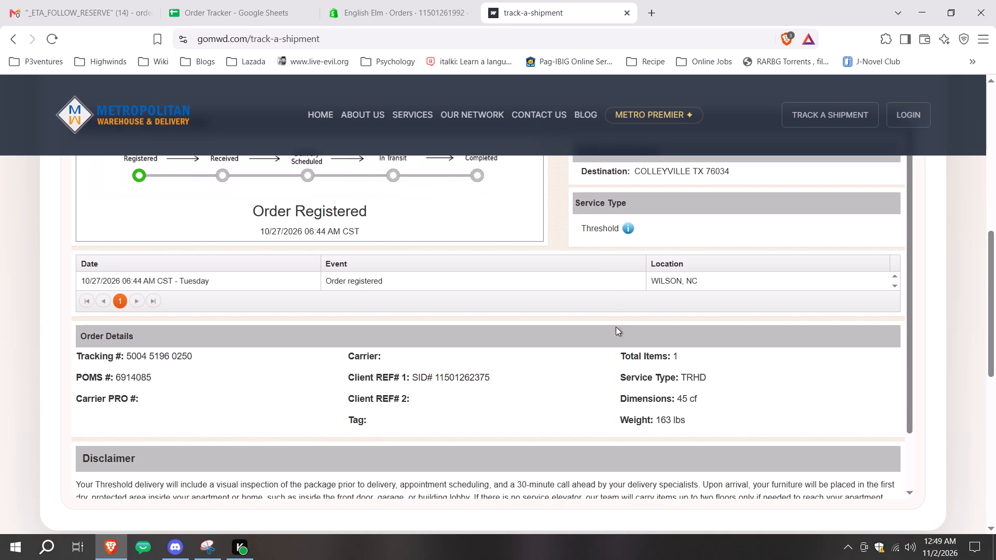
{"action": "left_click", "coordinate": [165, 0]}
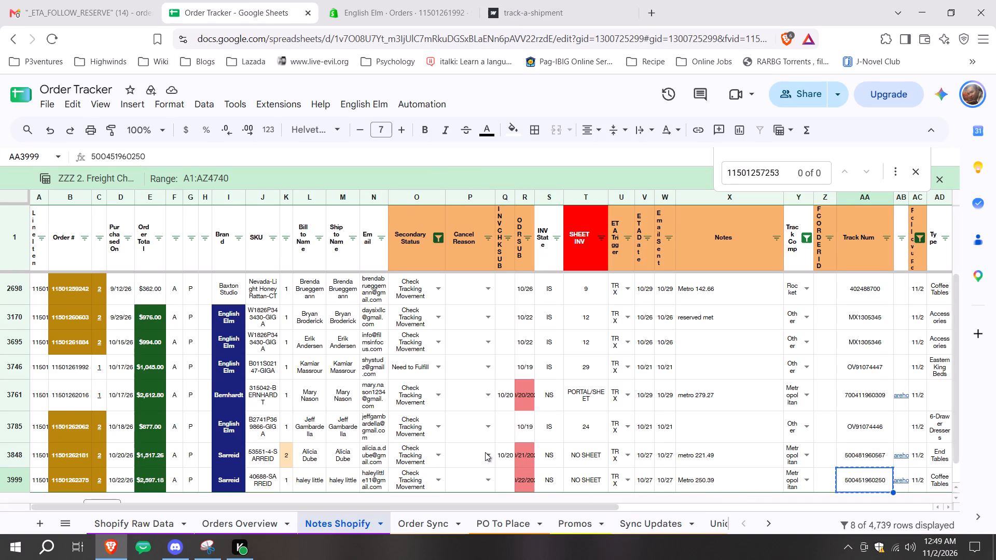
{"action": "left_click", "coordinate": [439, 399]}
{"action": "scroll", "coordinate": [438, 455], "scroll_direction": "down", "scroll_amount": 3}
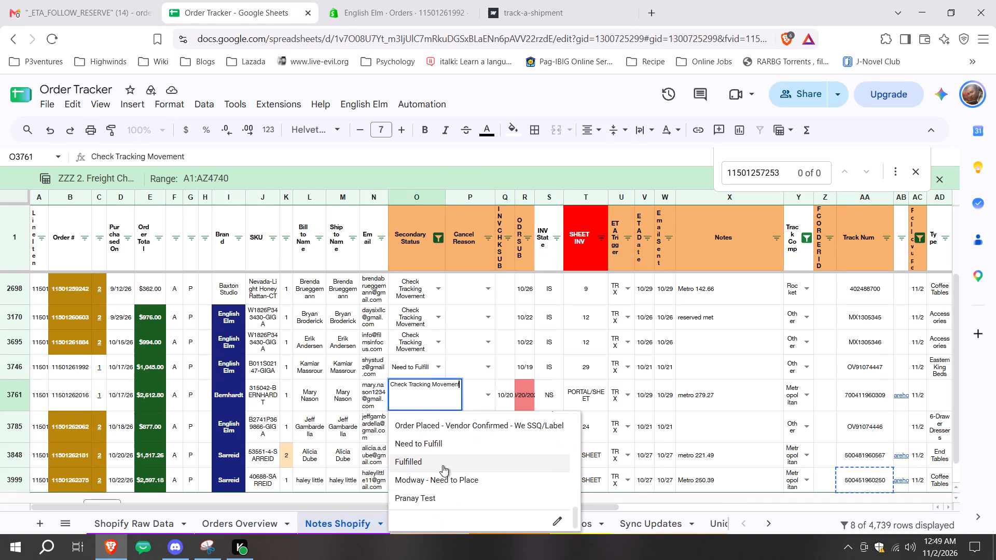
{"action": "left_click", "coordinate": [444, 439]}
Start entering a web address beginning with "g" in place of the Metropolitan tracking page.
{"action": "left_click", "coordinate": [584, 0]}
{"action": "left_click", "coordinate": [580, 44]}
{"action": "type", "text": "ce"}
{"action": "key", "text": "BackSpace"}
{"action": "key", "text": "BackSpace"}
{"action": "key", "text": "BackSpace"}
{"action": "type", "text": "g"}
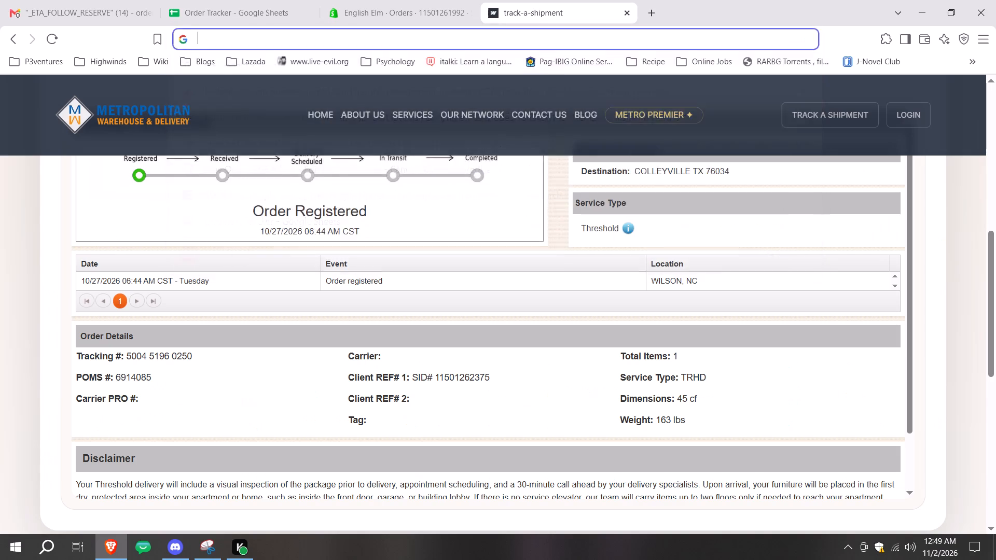
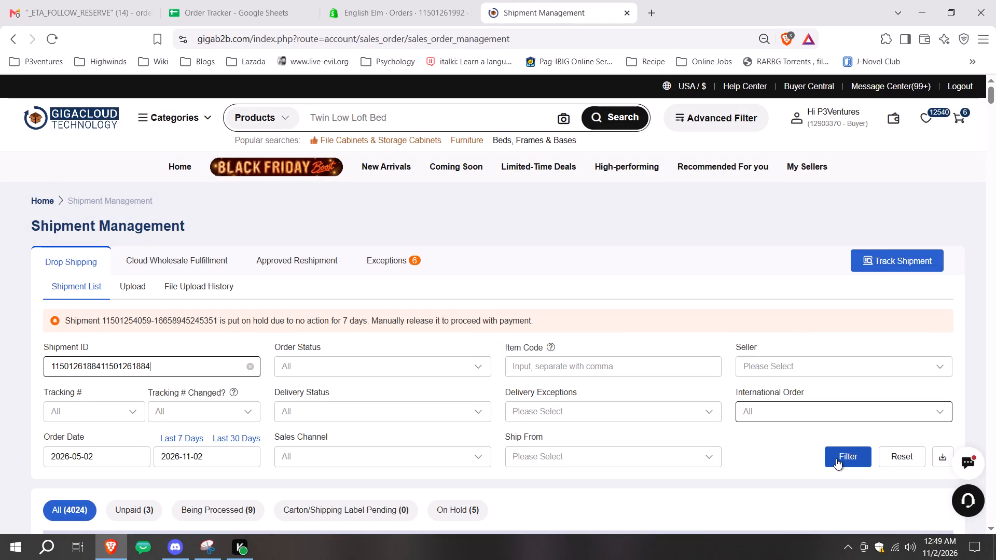
{"action": "left_click", "coordinate": [186, 372]}
{"action": "key", "text": "ctrl+a"}
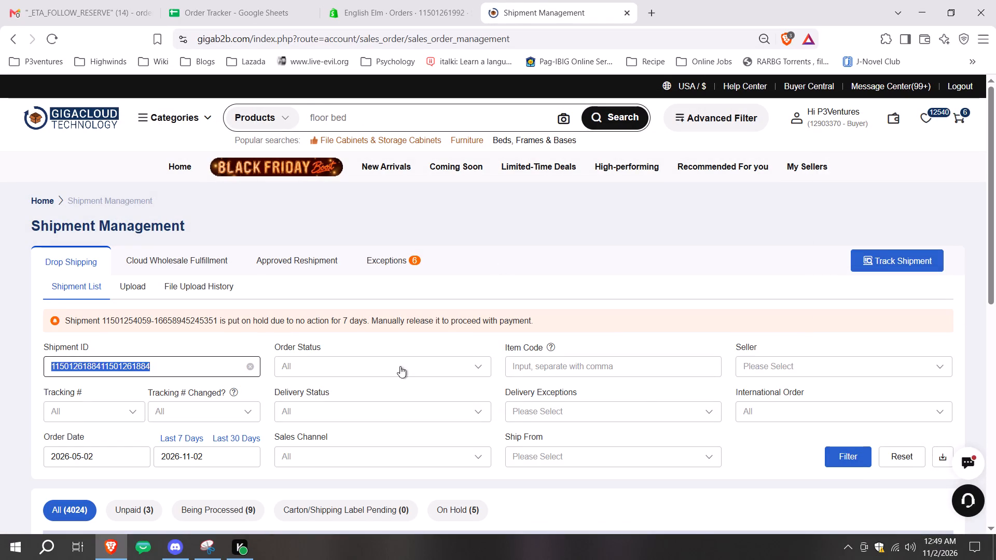
{"action": "key", "text": "ctrl+v"}
{"action": "left_click", "coordinate": [848, 452]}
{"action": "scroll", "coordinate": [642, 366], "scroll_direction": "down", "scroll_amount": 2}
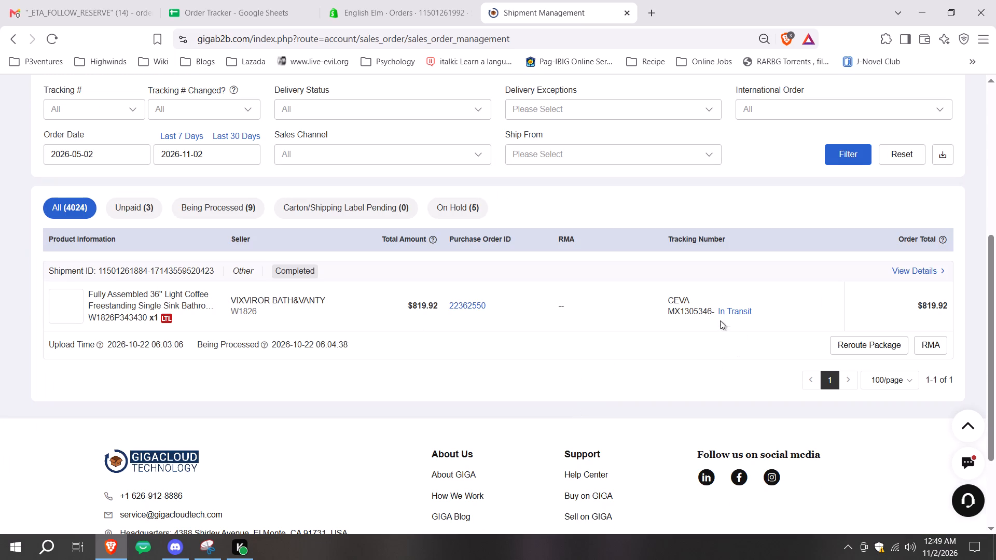
{"action": "double_click", "coordinate": [703, 313]}
{"action": "key", "text": "ctrl+c"}
{"action": "left_click", "coordinate": [659, 0]}
{"action": "key", "text": "c"}
{"action": "key", "text": "e"}
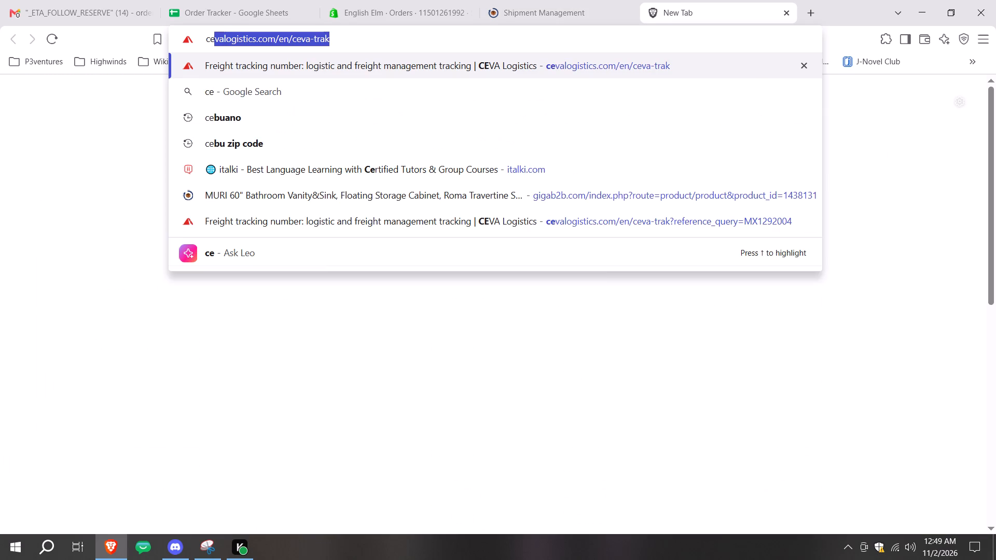
{"action": "left_click", "coordinate": [567, 72]}
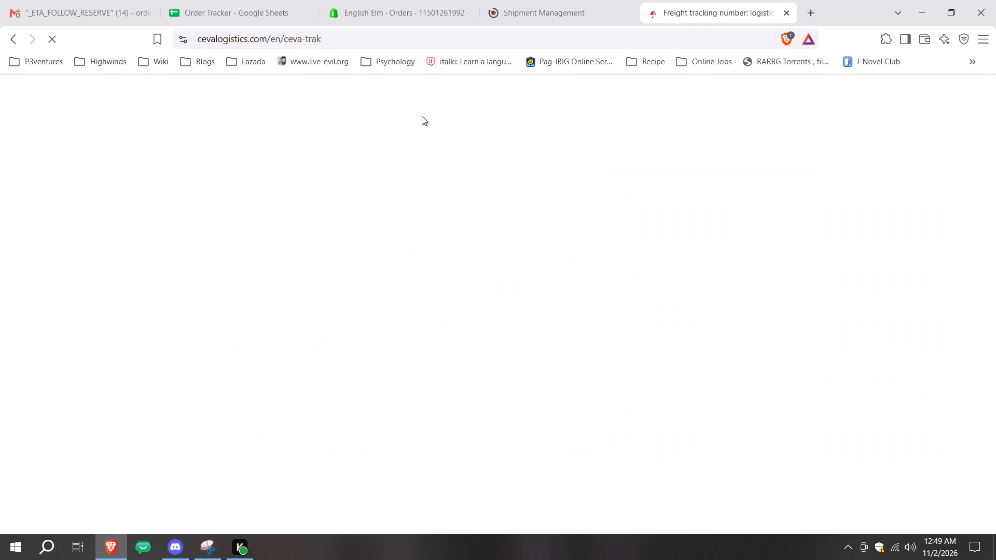
{"action": "left_click", "coordinate": [477, 439]}
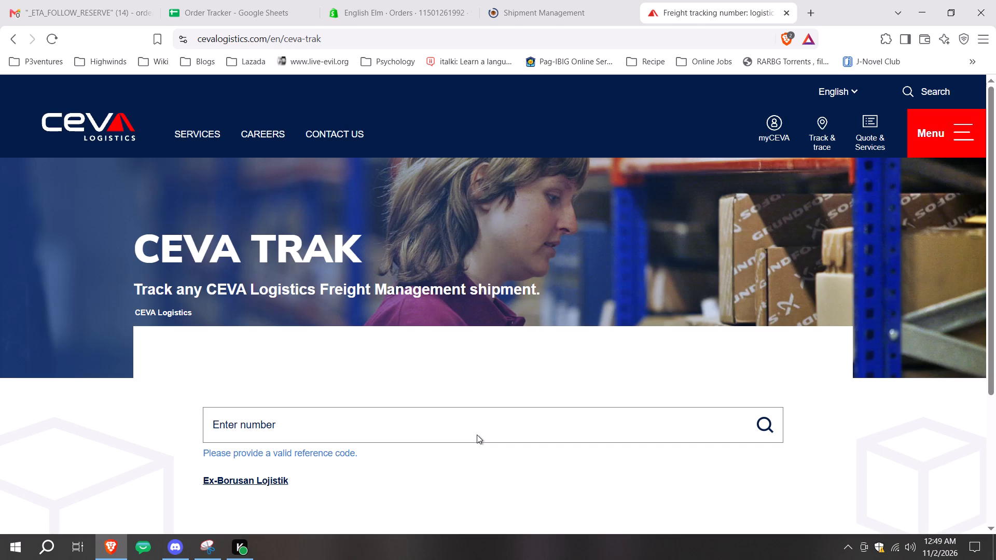
{"action": "left_click", "coordinate": [477, 433]}
{"action": "key", "text": "ctrl+v"}
{"action": "scroll", "coordinate": [528, 318], "scroll_direction": "down", "scroll_amount": 2}
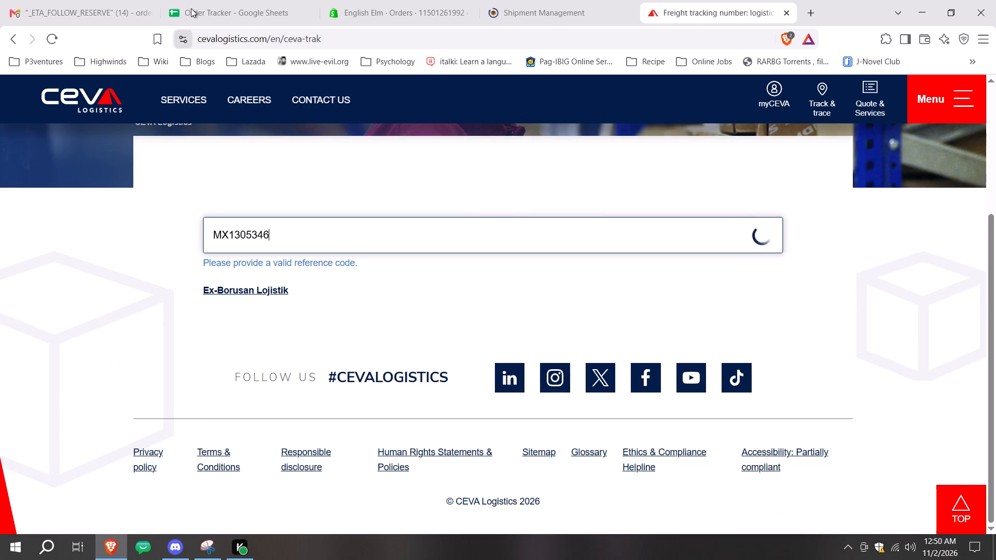
{"action": "left_click", "coordinate": [212, 0]}
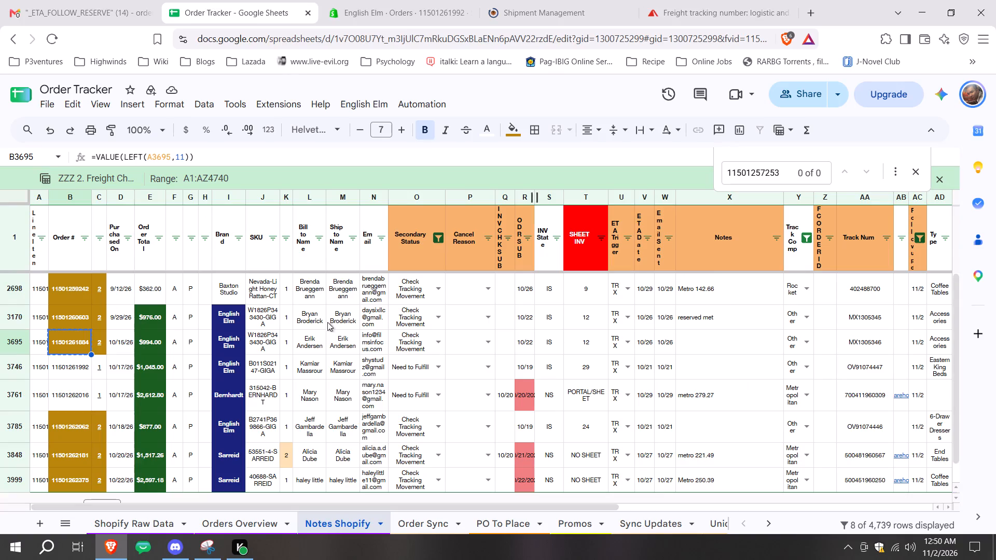
{"action": "left_click", "coordinate": [70, 335]}
{"action": "key", "text": "ctrl+c"}
{"action": "left_click", "coordinate": [448, 0]}
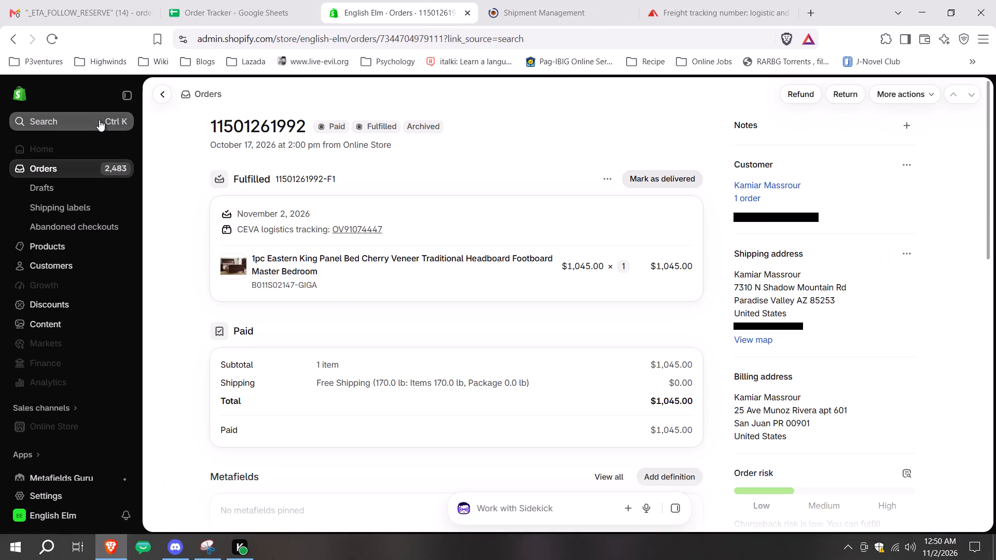
{"action": "left_click", "coordinate": [99, 120]}
{"action": "key", "text": "ctrl+v"}
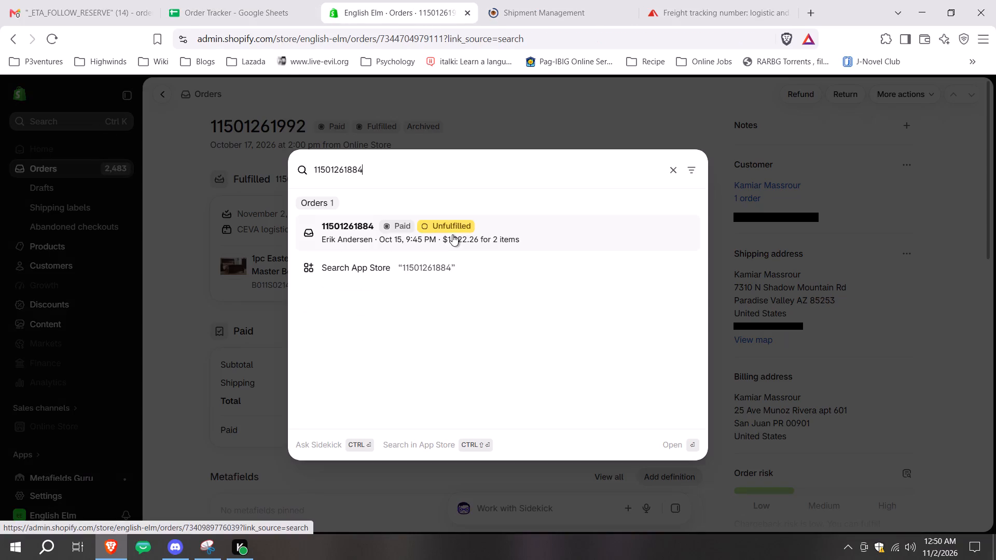
{"action": "left_click", "coordinate": [452, 234]}
{"action": "left_click", "coordinate": [649, 0]}
{"action": "left_click", "coordinate": [559, 0]}
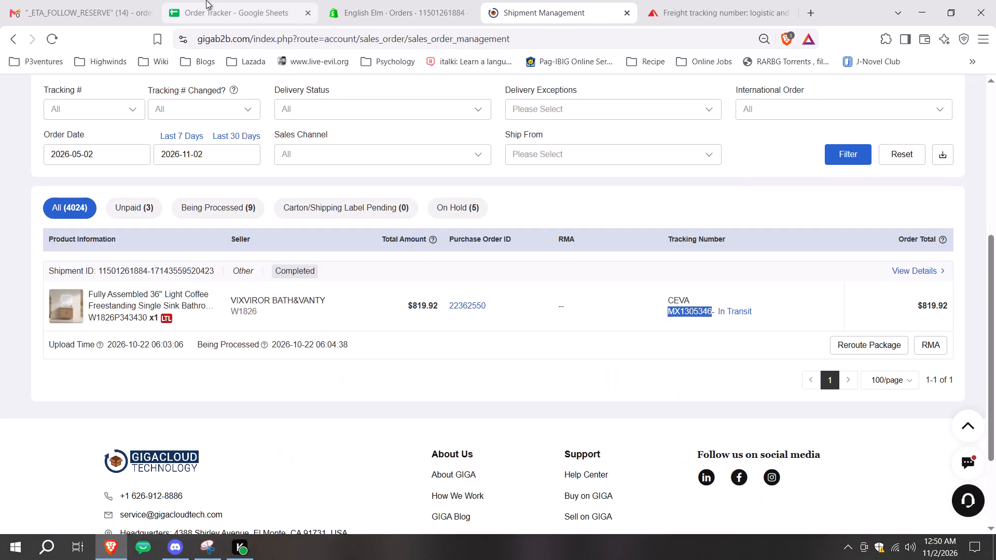
{"action": "left_click", "coordinate": [204, 0]}
{"action": "left_click", "coordinate": [870, 345]}
{"action": "key", "text": "ctrl+c"}
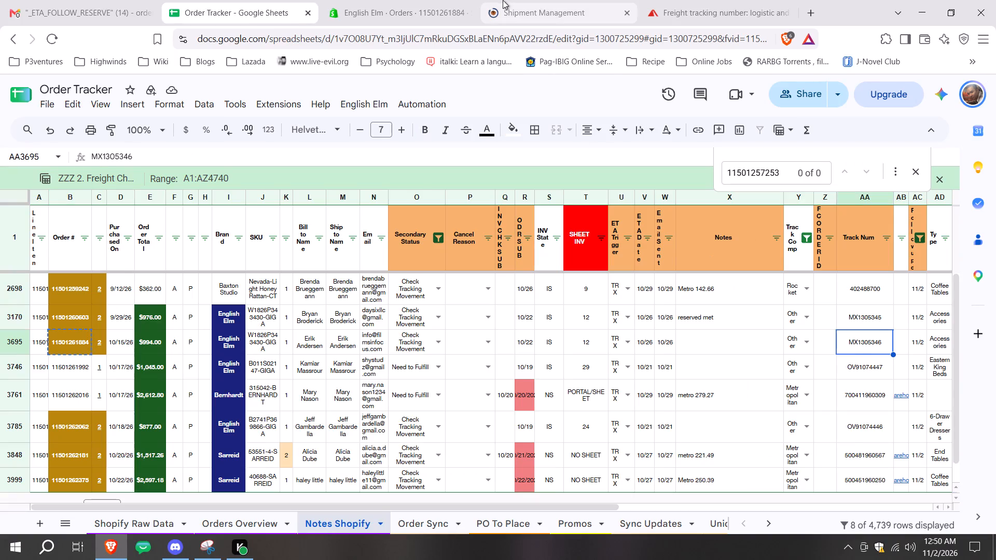
{"action": "left_click", "coordinate": [311, 0]}
{"action": "left_click", "coordinate": [379, 0]}
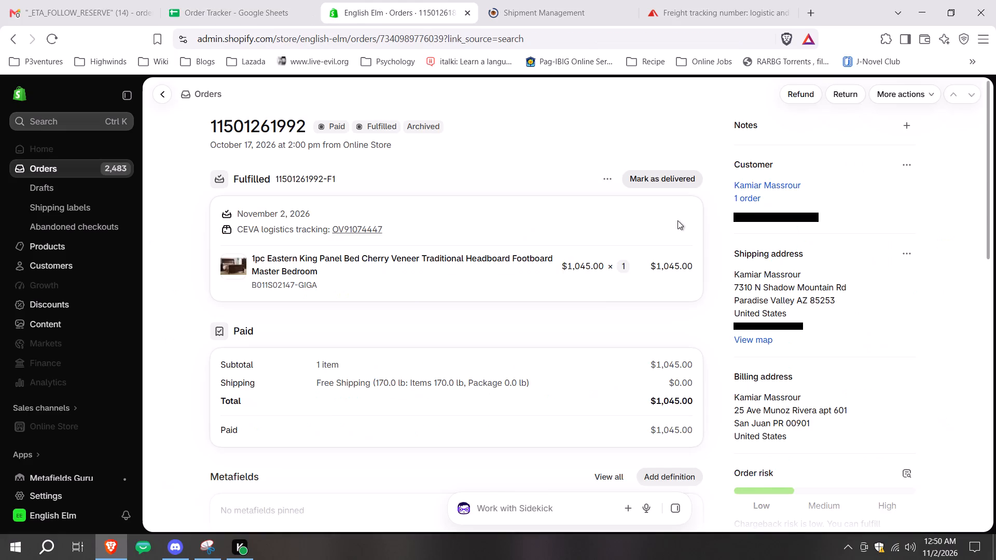
{"action": "left_click", "coordinate": [659, 175]}
{"action": "left_click", "coordinate": [408, 319]}
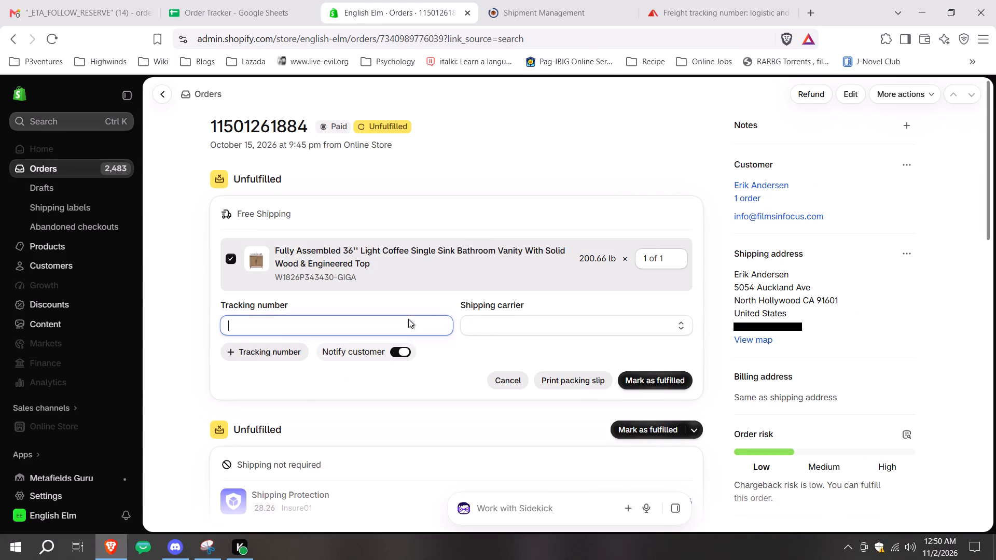
{"action": "key", "text": "ctrl+v"}
{"action": "left_click", "coordinate": [539, 327]}
{"action": "type", "text": "cev"}
{"action": "key", "text": "a"}
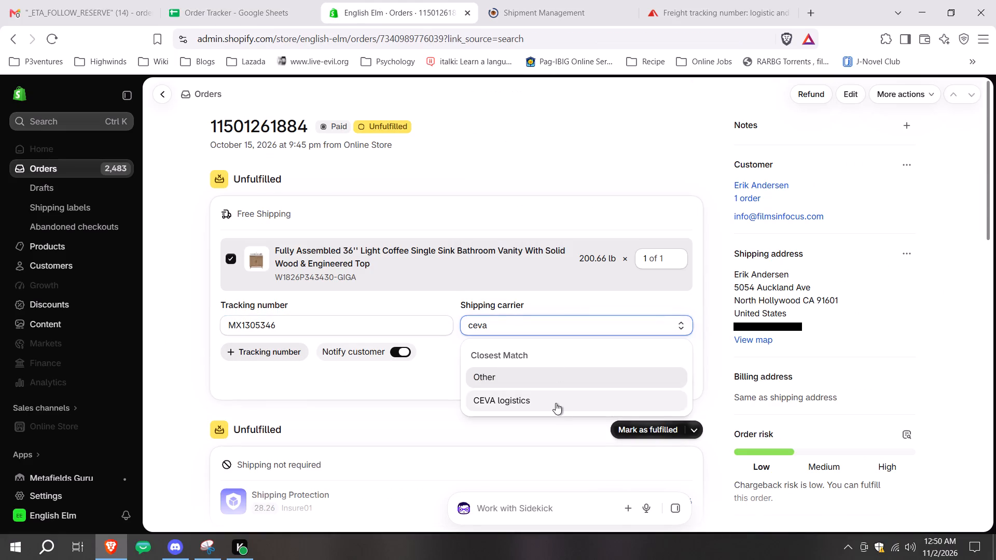
{"action": "left_click", "coordinate": [556, 403]}
{"action": "left_click", "coordinate": [648, 377]}
{"action": "left_click", "coordinate": [220, 0]}
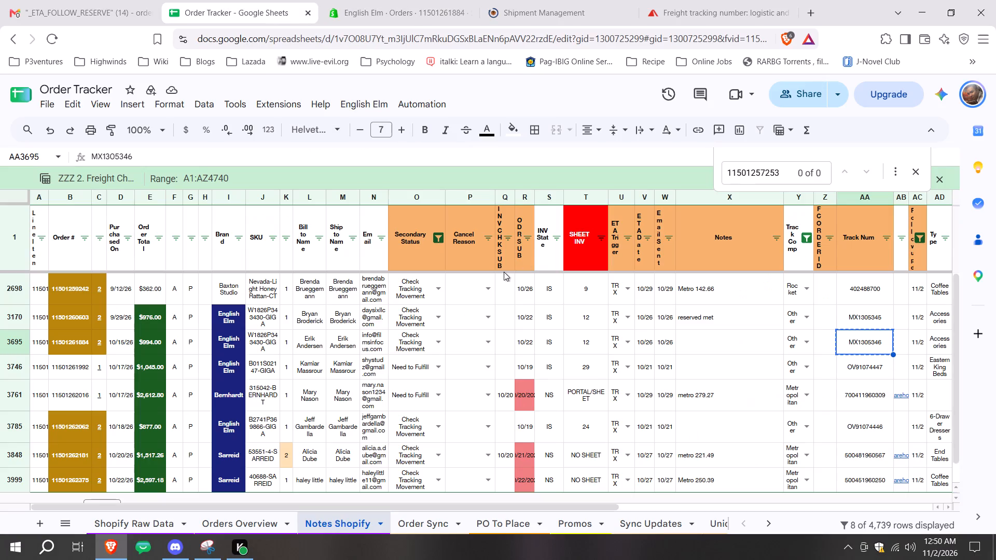
{"action": "left_click", "coordinate": [71, 315]}
{"action": "key", "text": "ctrl+c"}
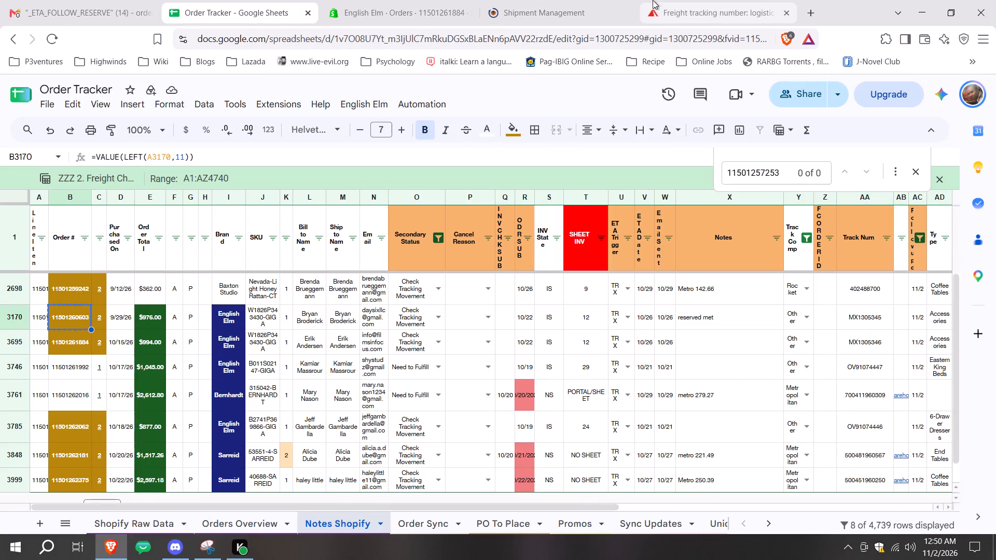
{"action": "left_click", "coordinate": [558, 0]}
{"action": "scroll", "coordinate": [212, 169], "scroll_direction": "up", "scroll_amount": 1}
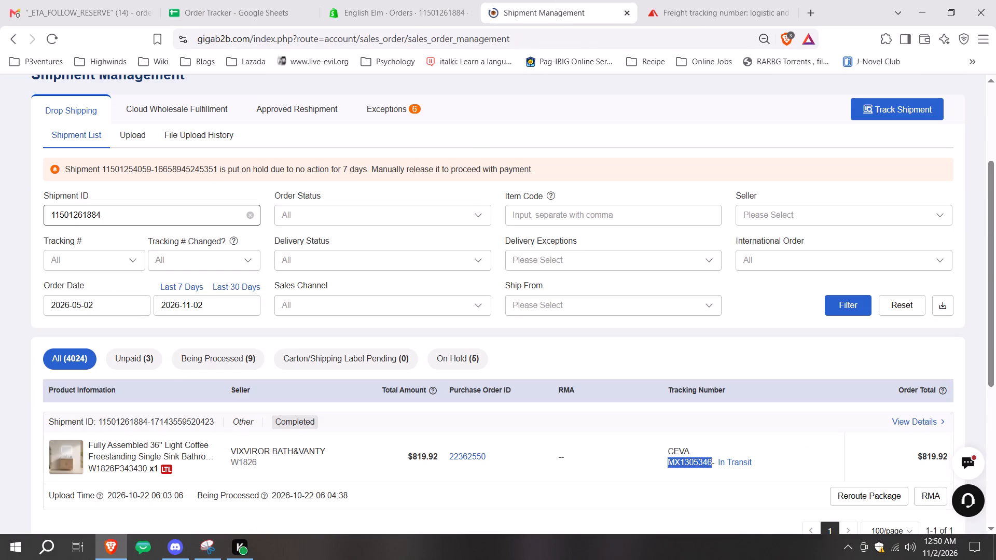
{"action": "left_click", "coordinate": [188, 214]}
{"action": "key", "text": "ctrl+a"}
{"action": "key", "text": "ctrl+v"}
{"action": "scroll", "coordinate": [405, 205], "scroll_direction": "down", "scroll_amount": 1}
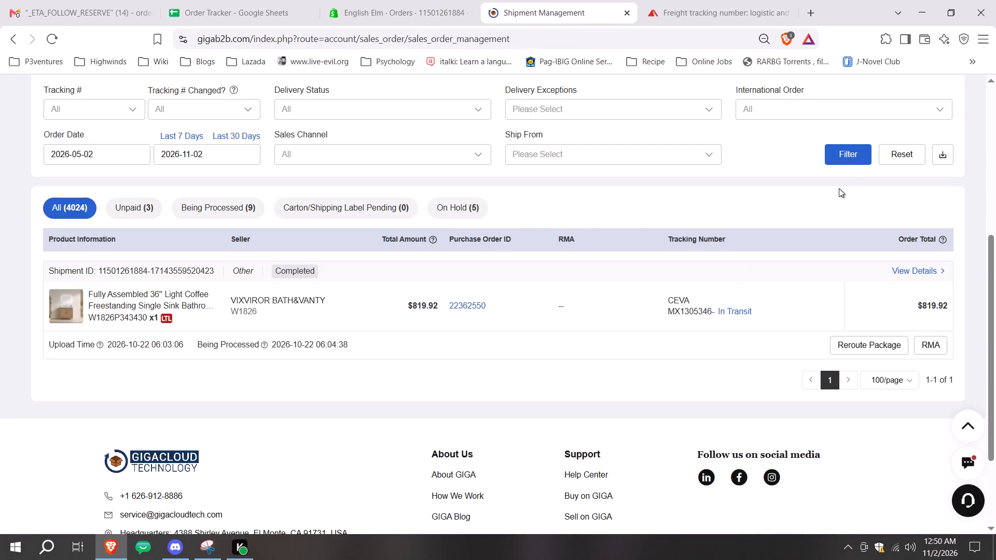
{"action": "left_click", "coordinate": [849, 156]}
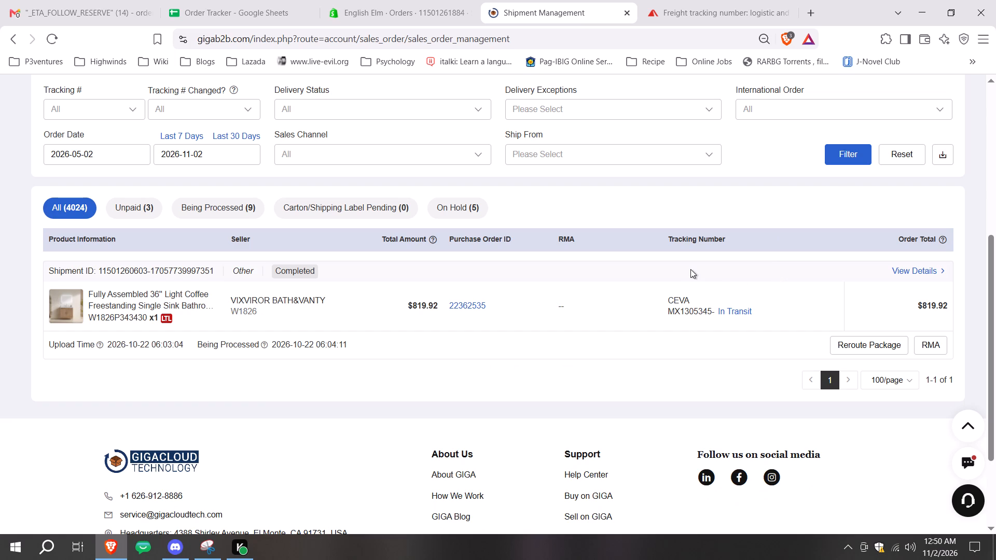
{"action": "double_click", "coordinate": [697, 316]}
{"action": "key", "text": "ctrl+c"}
{"action": "left_click", "coordinate": [706, 0]}
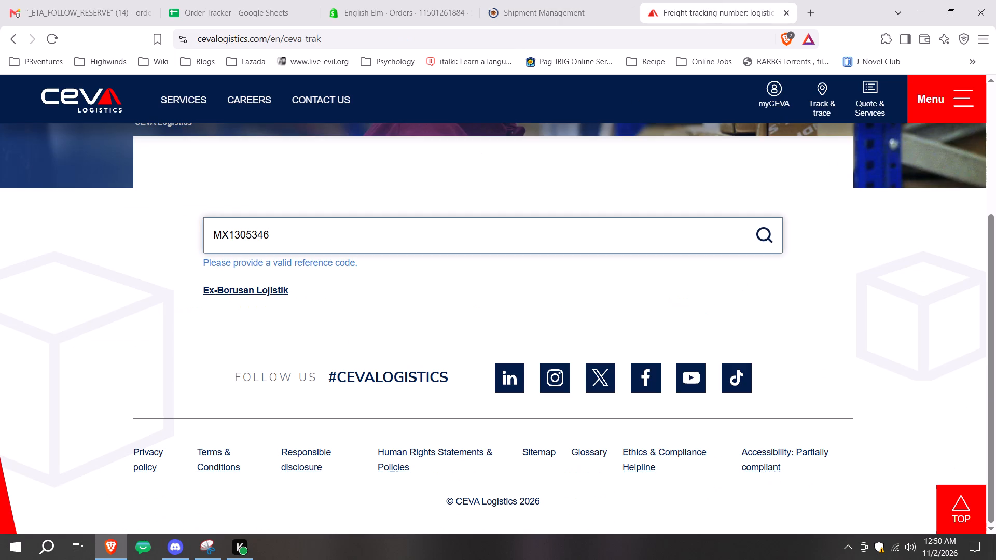
{"action": "left_click", "coordinate": [495, 236]}
{"action": "key", "text": "ctrl+a"}
{"action": "key", "text": "ctrl+v"}
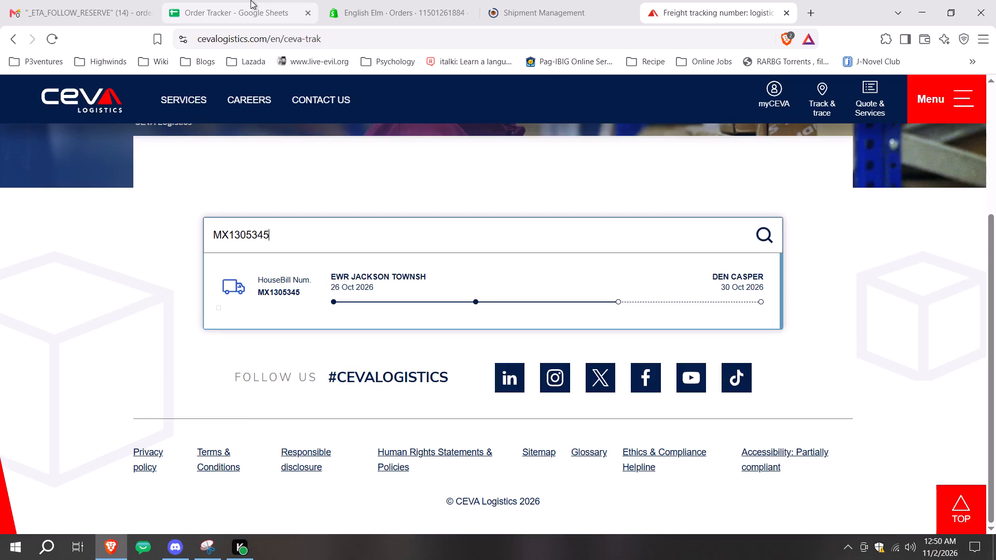
{"action": "left_click", "coordinate": [160, 0]}
{"action": "key", "text": "ctrl+c"}
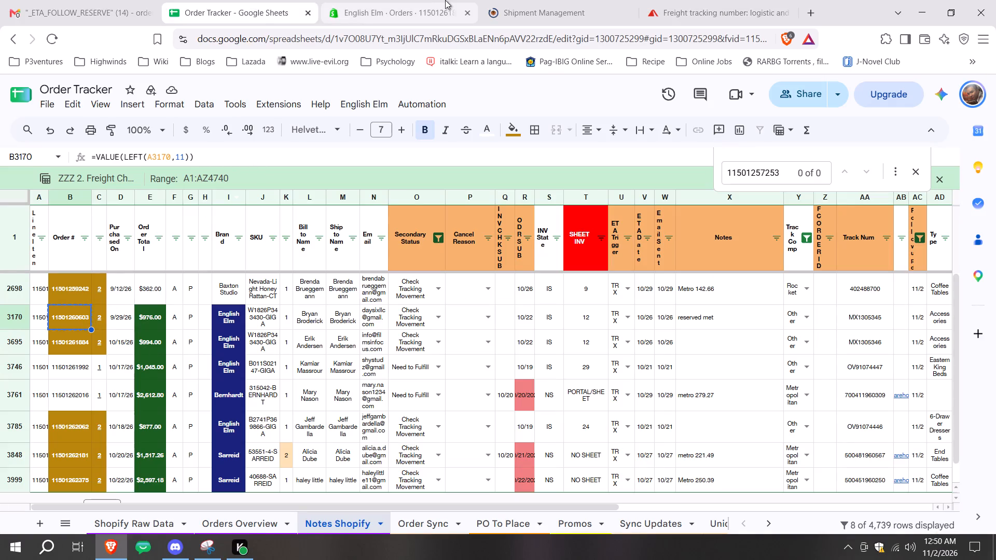
{"action": "left_click", "coordinate": [400, 0]}
{"action": "left_click", "coordinate": [95, 128]}
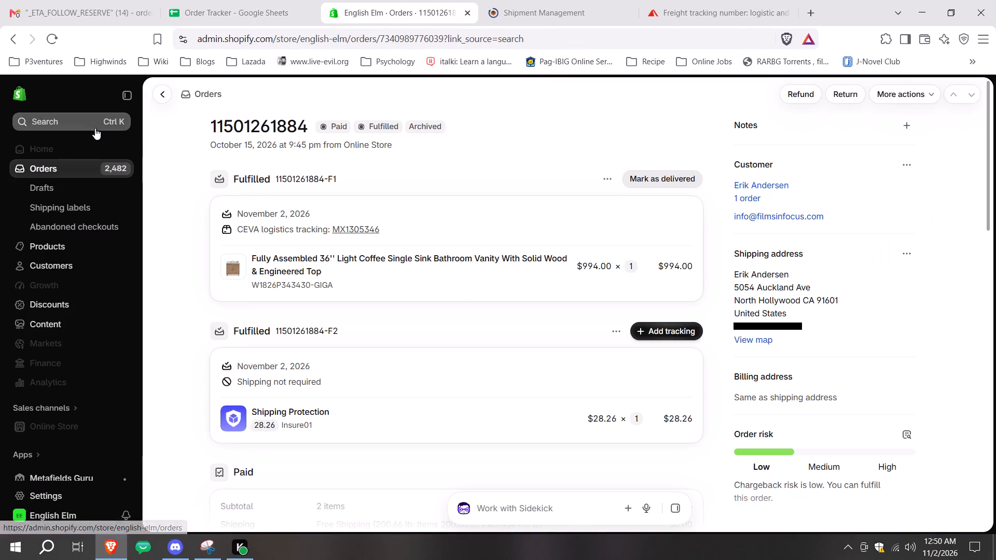
{"action": "key", "text": "ctrl+v"}
{"action": "left_click", "coordinate": [439, 220]}
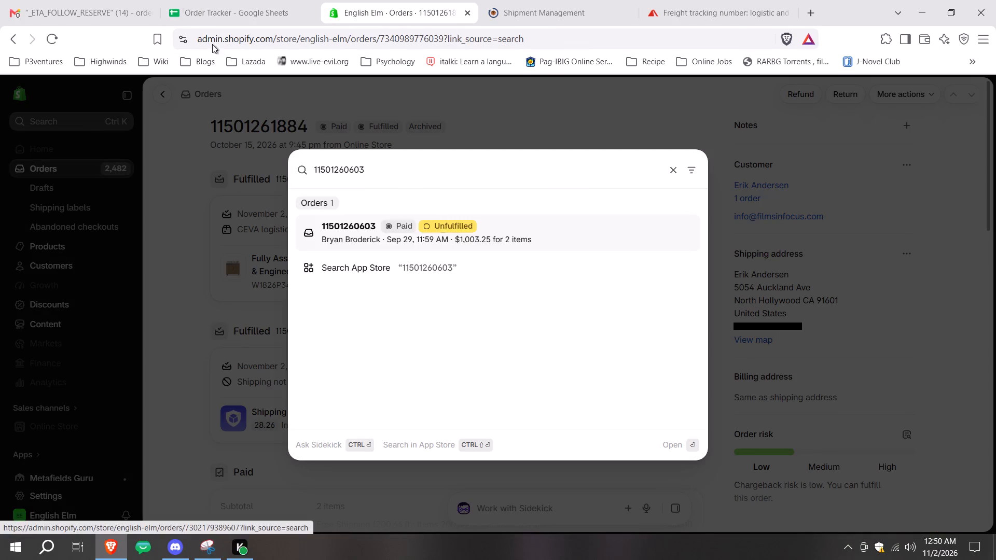
{"action": "left_click", "coordinate": [173, 0]}
{"action": "left_click", "coordinate": [863, 333]}
{"action": "left_click", "coordinate": [862, 323]}
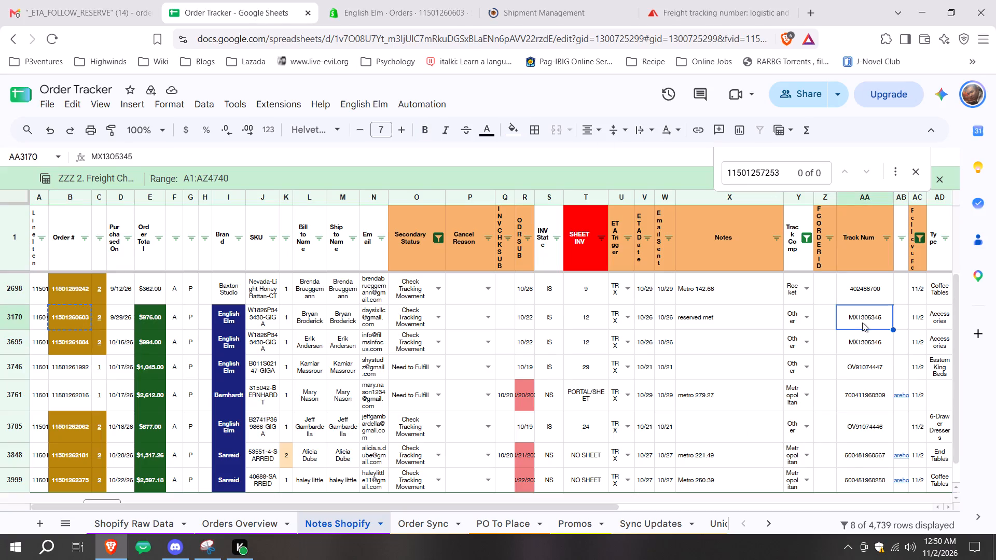
{"action": "key", "text": "ctrl+c"}
{"action": "left_click", "coordinate": [359, 0]}
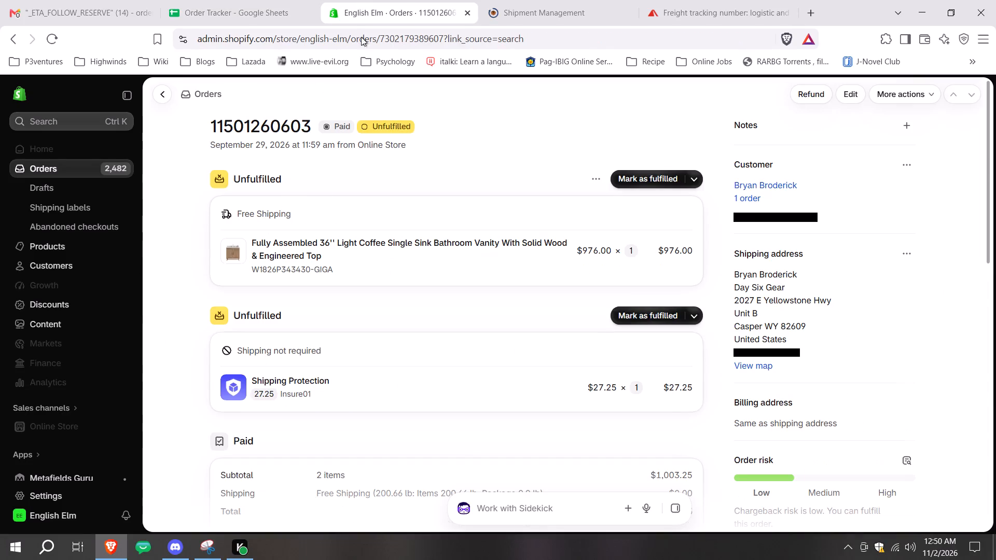
{"action": "left_click", "coordinate": [654, 181]}
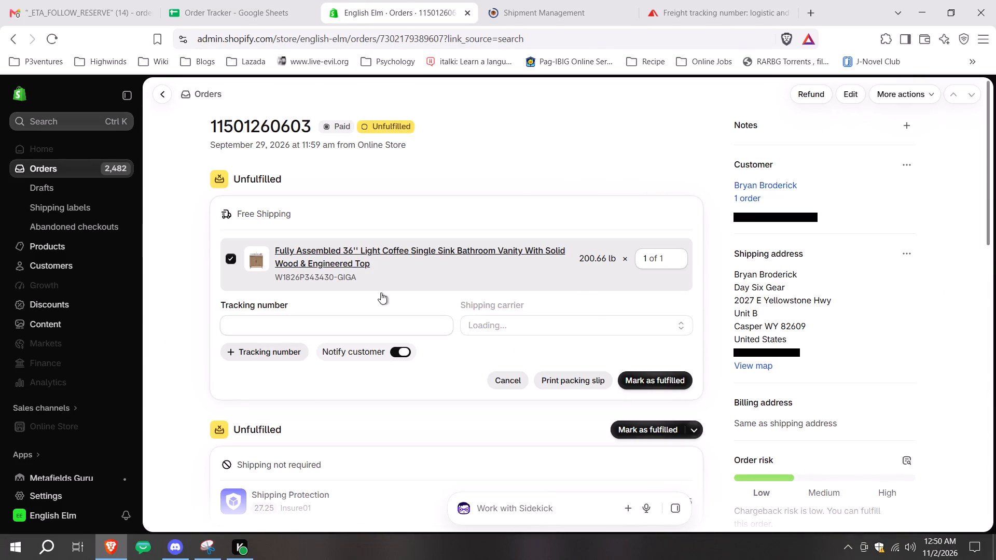
{"action": "left_click", "coordinate": [393, 322]}
{"action": "key", "text": "ctrl+v"}
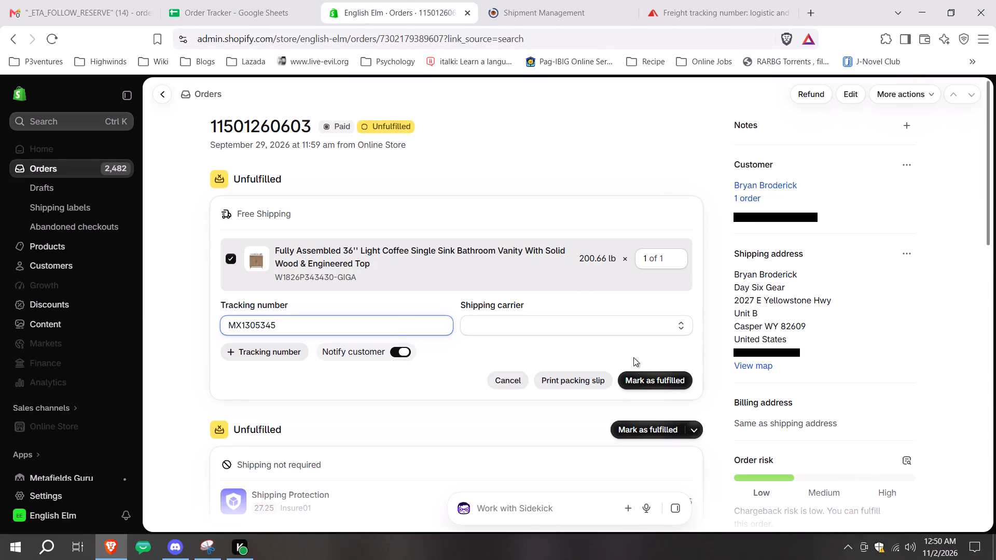
{"action": "left_click", "coordinate": [642, 318]}
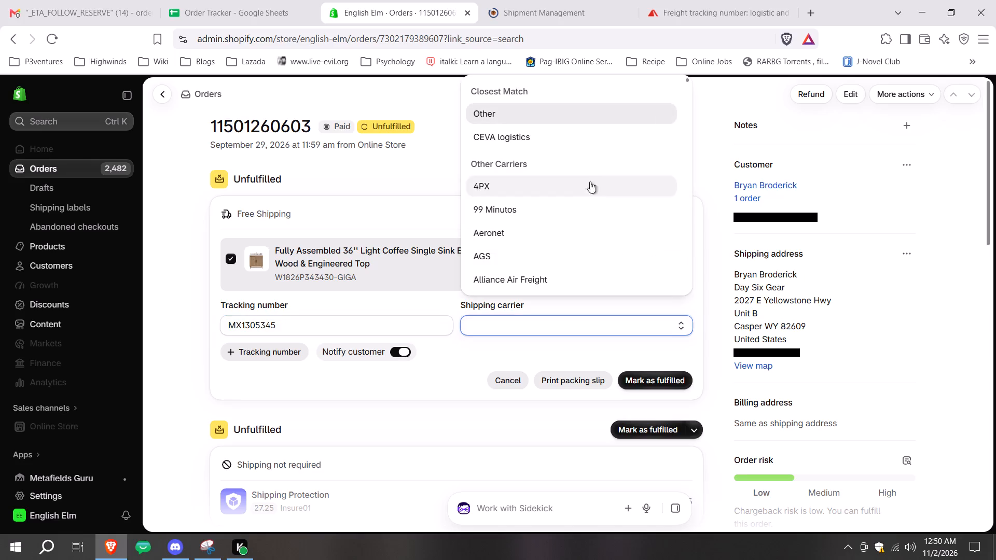
{"action": "left_click", "coordinate": [584, 131]}
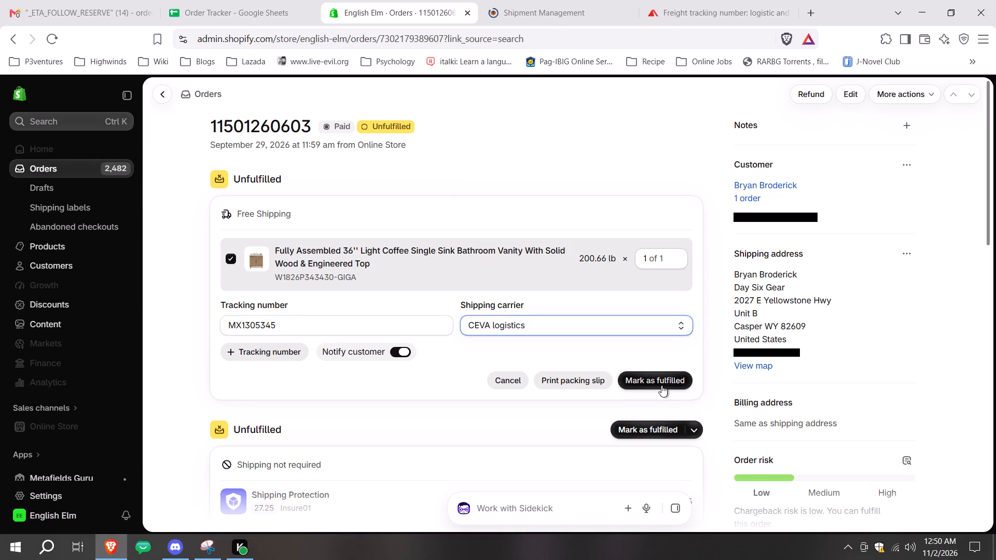
{"action": "left_click", "coordinate": [661, 385]}
{"action": "left_click", "coordinate": [165, 0]}
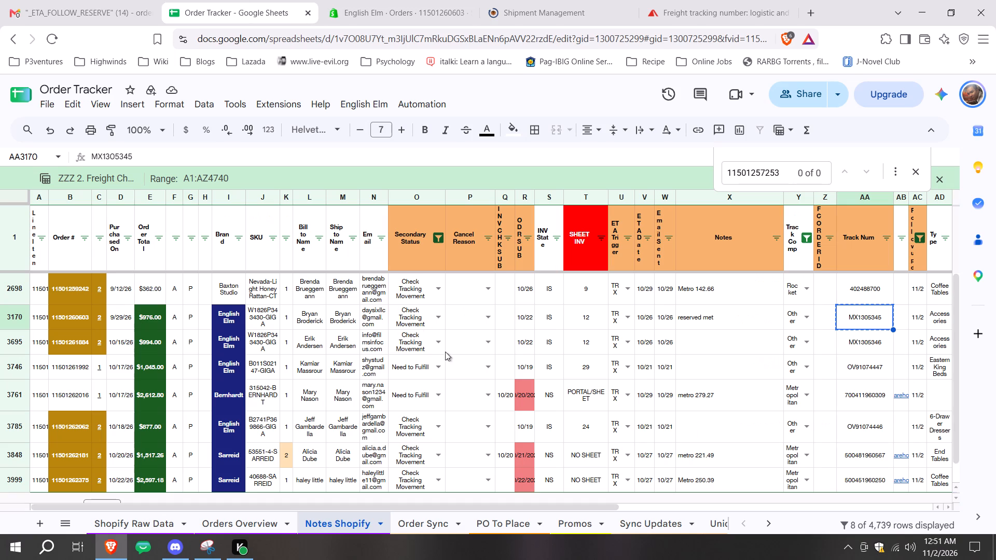
{"action": "left_click", "coordinate": [424, 370]}
{"action": "key", "text": "ctrl+c"}
{"action": "left_click", "coordinate": [423, 344]}
{"action": "key", "text": "ctrl+v"}
{"action": "left_click", "coordinate": [423, 316]}
{"action": "key", "text": "ctrl+v"}
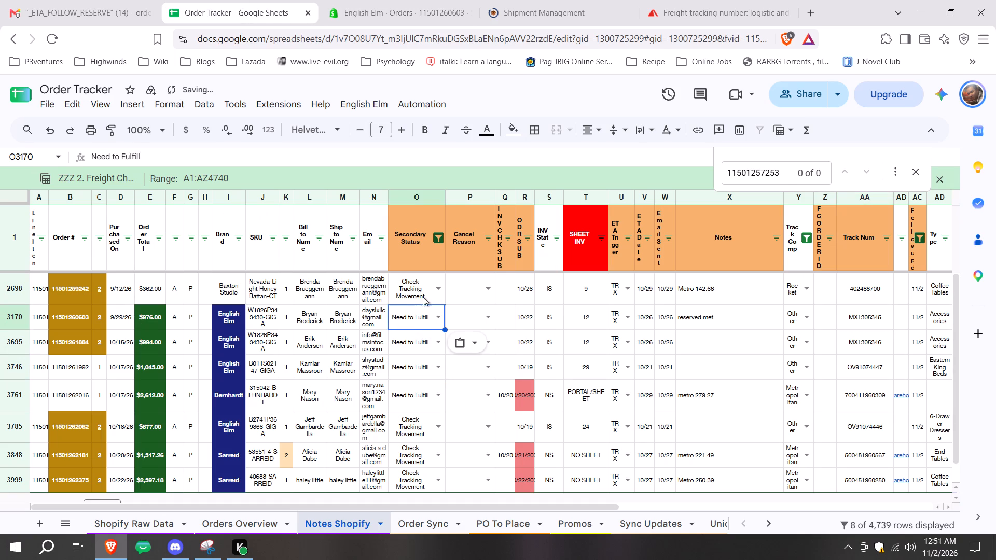
{"action": "left_click", "coordinate": [427, 284]}
{"action": "key", "text": "ctrl+v"}
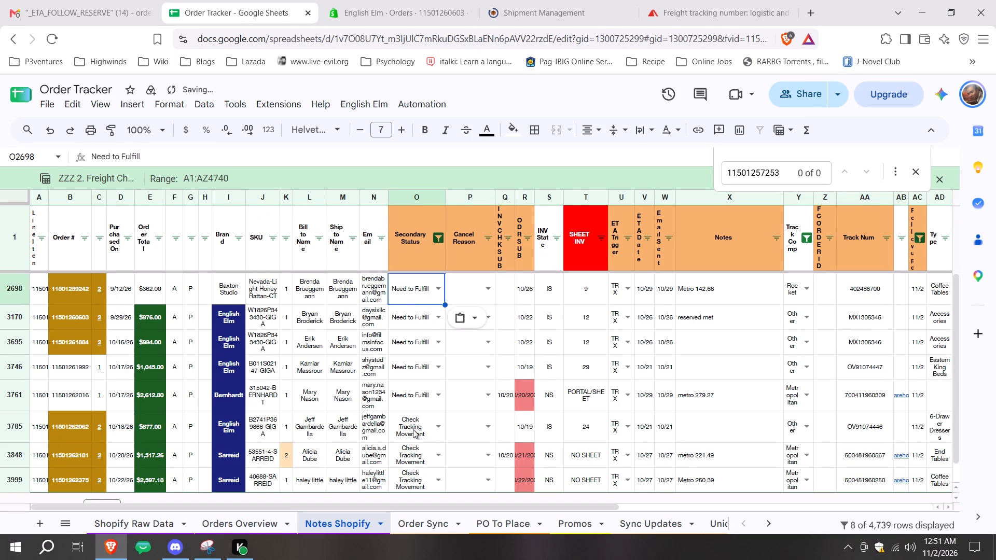
{"action": "left_click", "coordinate": [413, 429]}
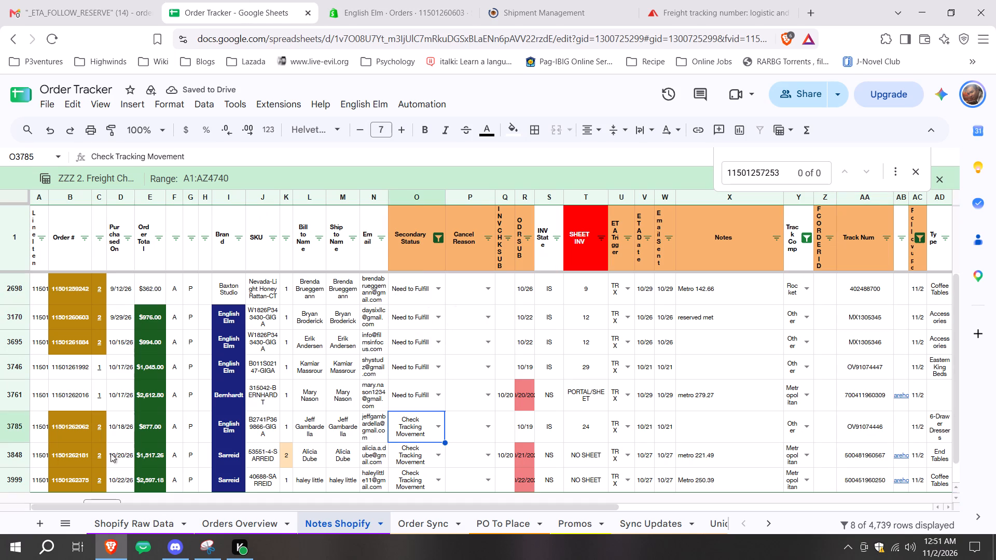
{"action": "left_click", "coordinate": [66, 438]}
{"action": "key", "text": "ctrl+c"}
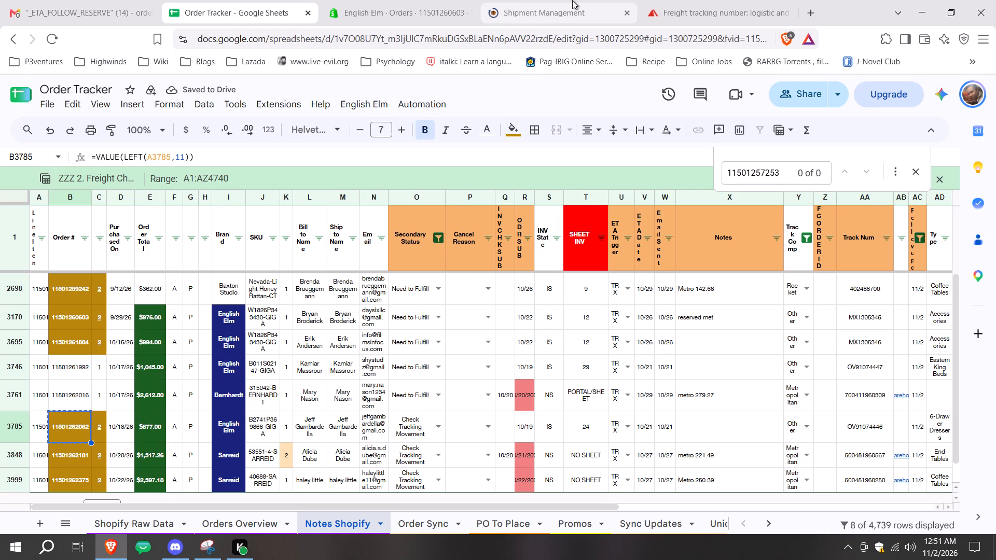
{"action": "left_click", "coordinate": [572, 0]}
{"action": "scroll", "coordinate": [192, 178], "scroll_direction": "up", "scroll_amount": 1}
{"action": "left_click", "coordinate": [185, 221]}
{"action": "key", "text": "ctrl+a"}
{"action": "key", "text": "ctrl+v"}
{"action": "scroll", "coordinate": [506, 240], "scroll_direction": "down", "scroll_amount": 1}
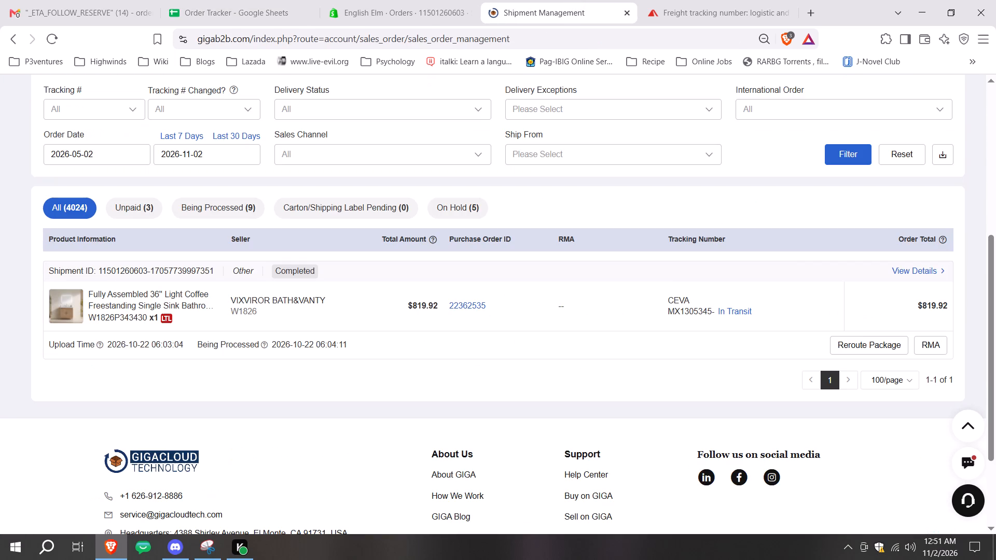
{"action": "left_click", "coordinate": [851, 141]}
{"action": "left_click", "coordinate": [853, 168]}
{"action": "left_click", "coordinate": [853, 162]}
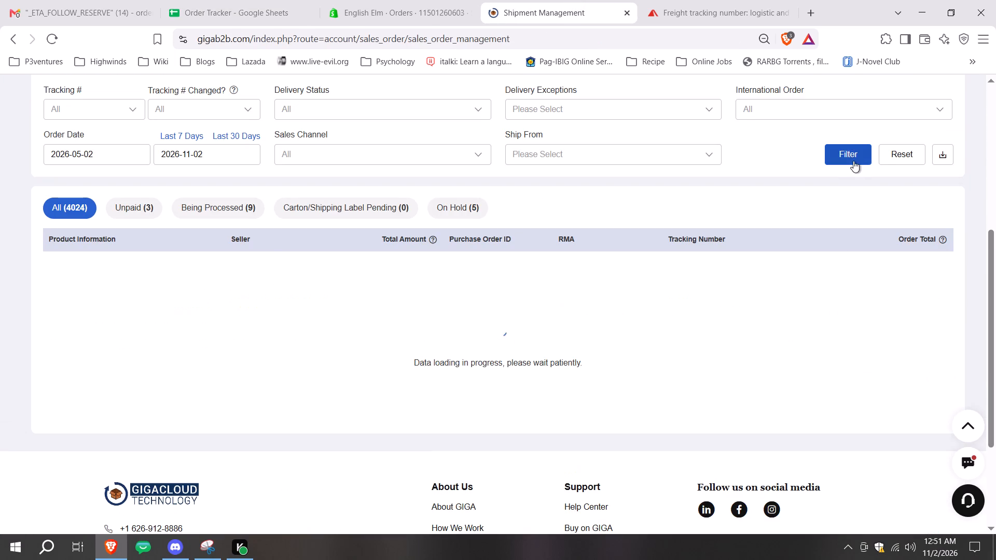
{"action": "left_click", "coordinate": [190, 0]}
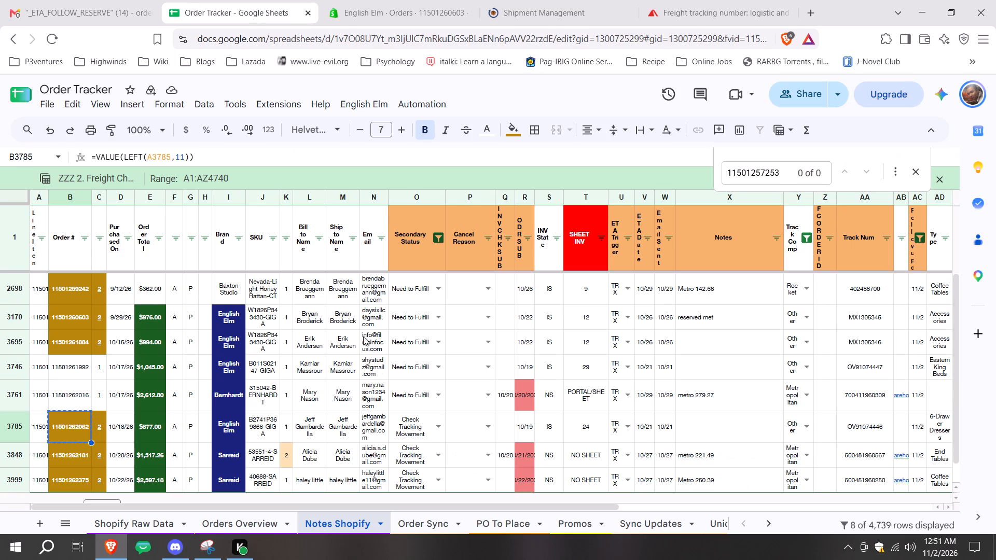
{"action": "left_click", "coordinate": [848, 426]}
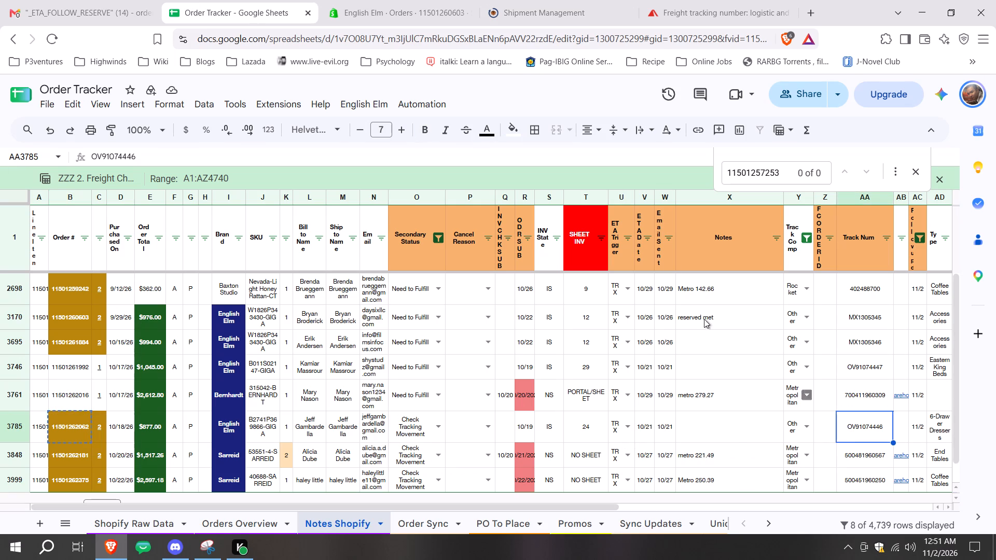
{"action": "key", "text": "ctrl+c"}
{"action": "left_click", "coordinate": [686, 0]}
{"action": "left_click", "coordinate": [482, 221]}
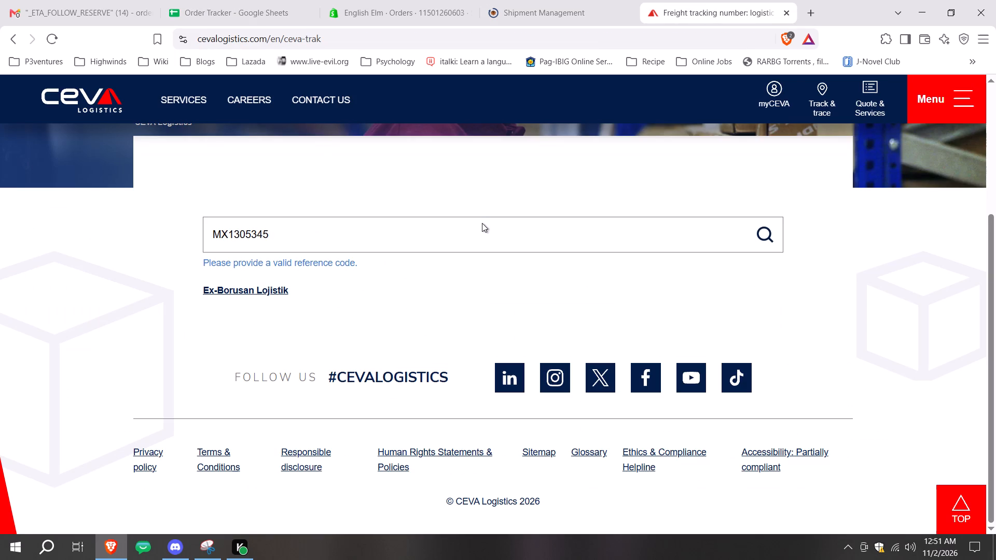
{"action": "left_click", "coordinate": [482, 223], "text": "ctrl"}
{"action": "left_click", "coordinate": [482, 228]}
{"action": "key", "text": "ctrl+a"}
{"action": "key", "text": "ctrl+v"}
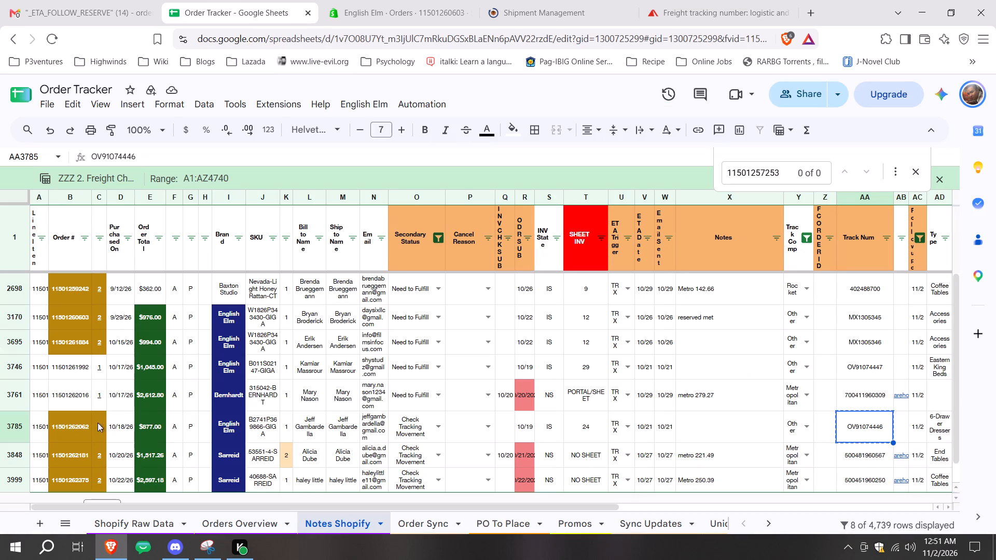
{"action": "left_click", "coordinate": [88, 439]}
{"action": "key", "text": "ctrl+c"}
{"action": "left_click", "coordinate": [700, 0]}
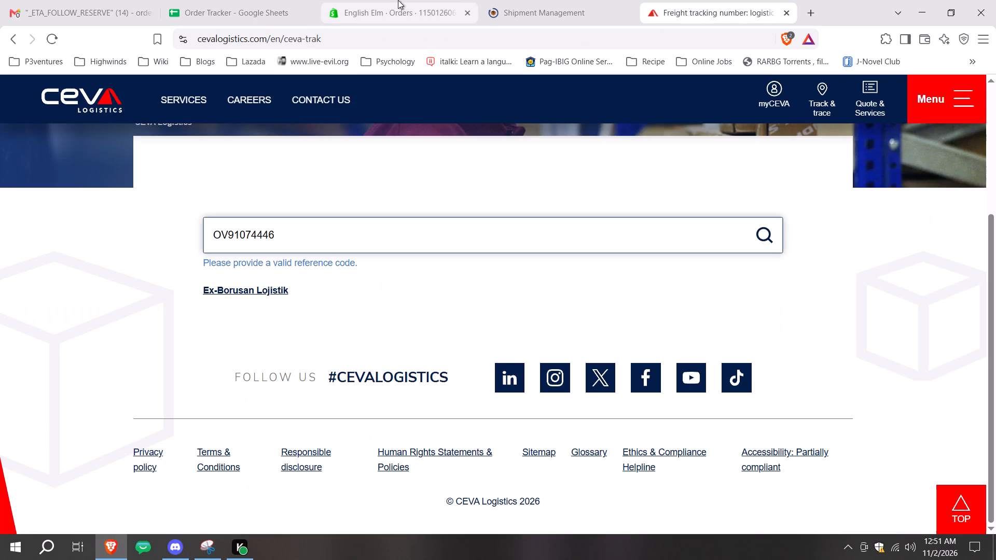
{"action": "left_click_drag", "start_coordinate": [404, 0], "coordinate": [410, 17]}
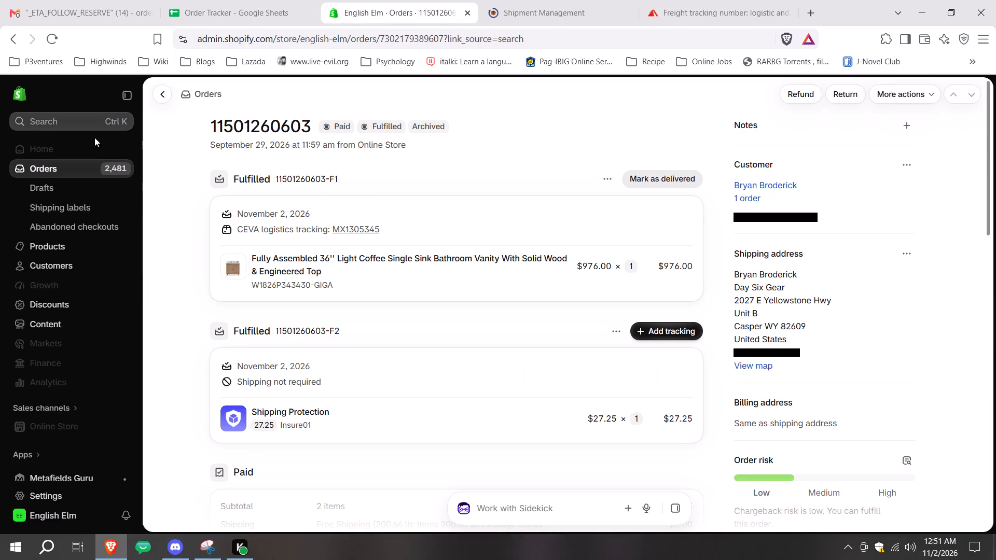
{"action": "left_click", "coordinate": [77, 114]}
{"action": "key", "text": "ctrl+v"}
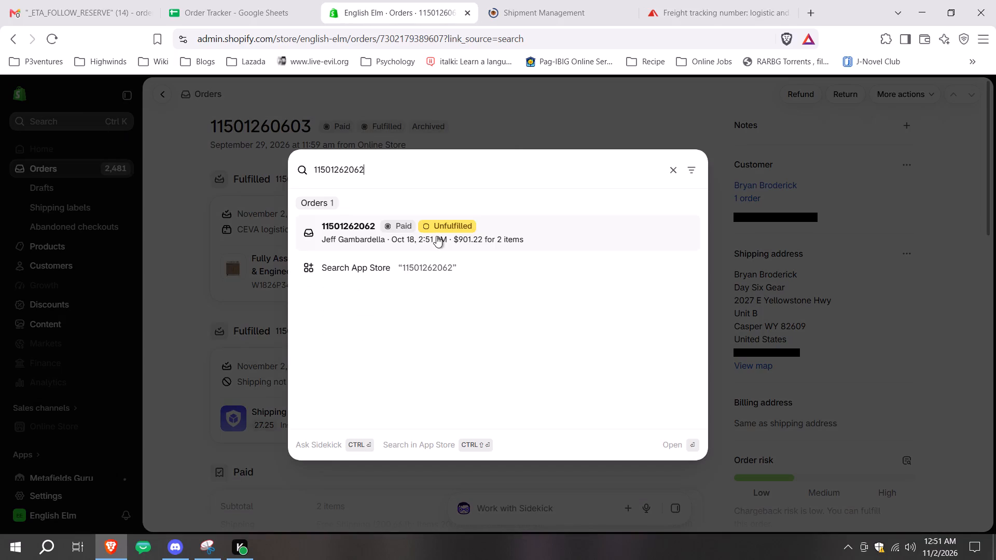
{"action": "left_click", "coordinate": [449, 225]}
{"action": "left_click", "coordinate": [175, 0]}
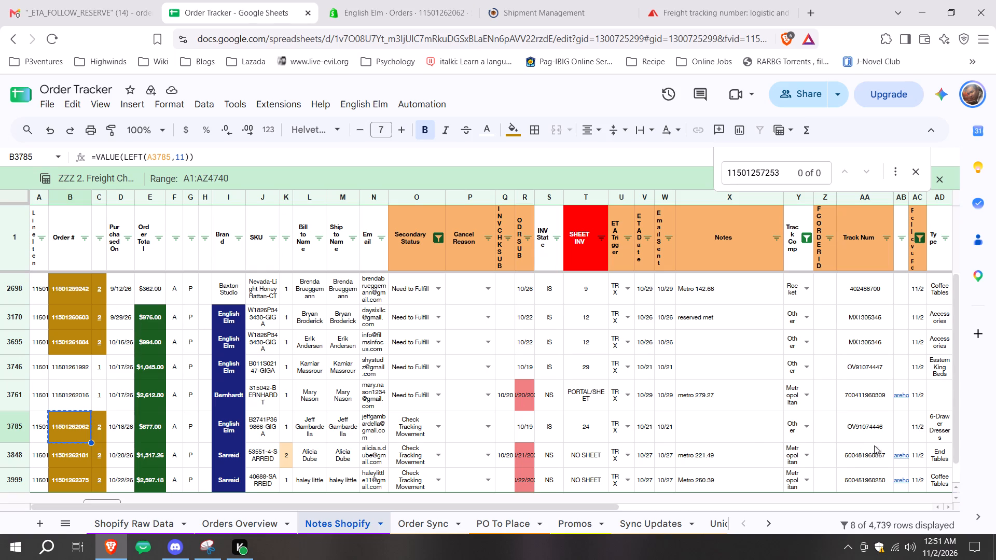
{"action": "left_click", "coordinate": [416, 412]}
{"action": "key", "text": "Up"}
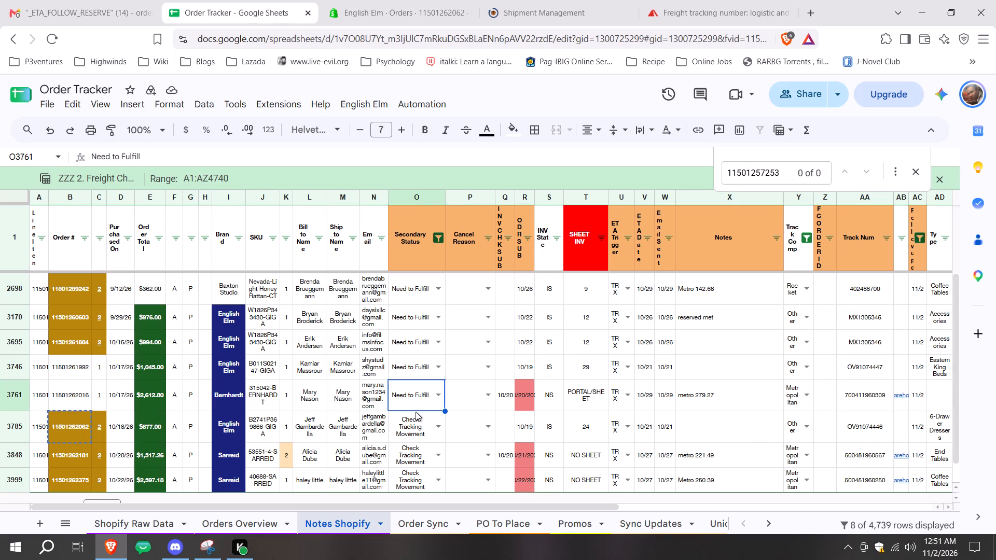
{"action": "key", "text": "shift+Down"}
{"action": "key", "text": "ctrl+d"}
{"action": "left_click", "coordinate": [866, 426]}
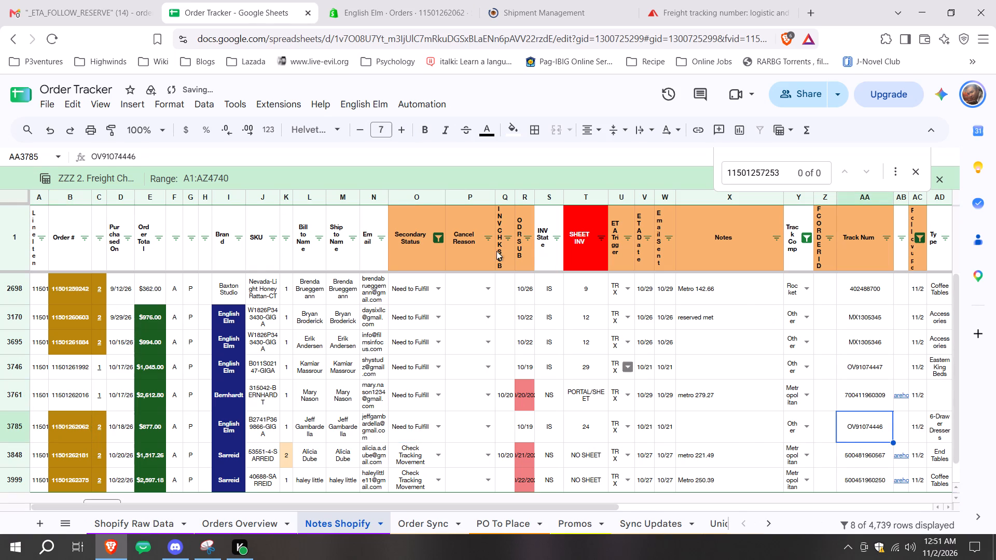
{"action": "key", "text": "ctrl+c"}
{"action": "left_click", "coordinate": [442, 0]}
{"action": "left_click", "coordinate": [652, 169]}
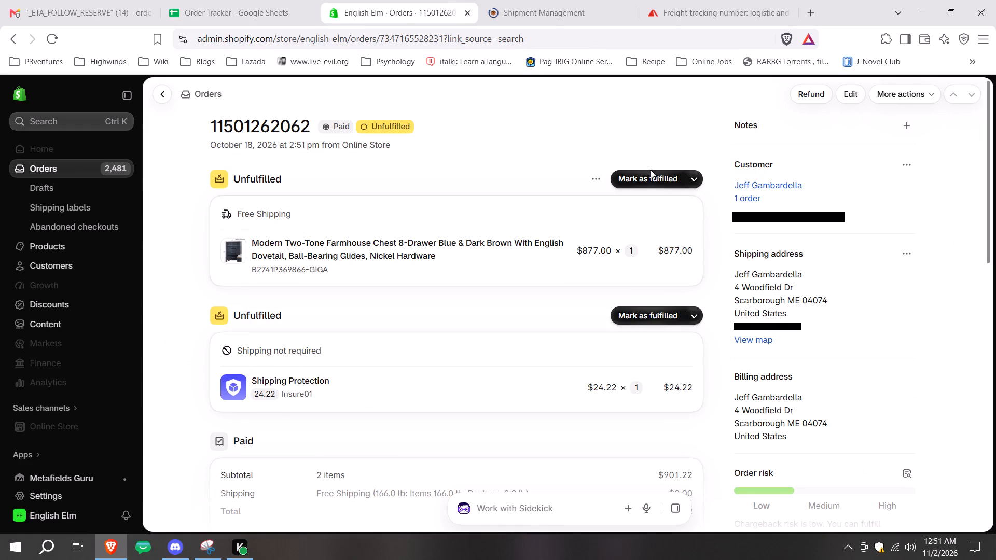
{"action": "left_click", "coordinate": [657, 176]}
{"action": "left_click", "coordinate": [397, 326]}
{"action": "key", "text": "ctrl+v"}
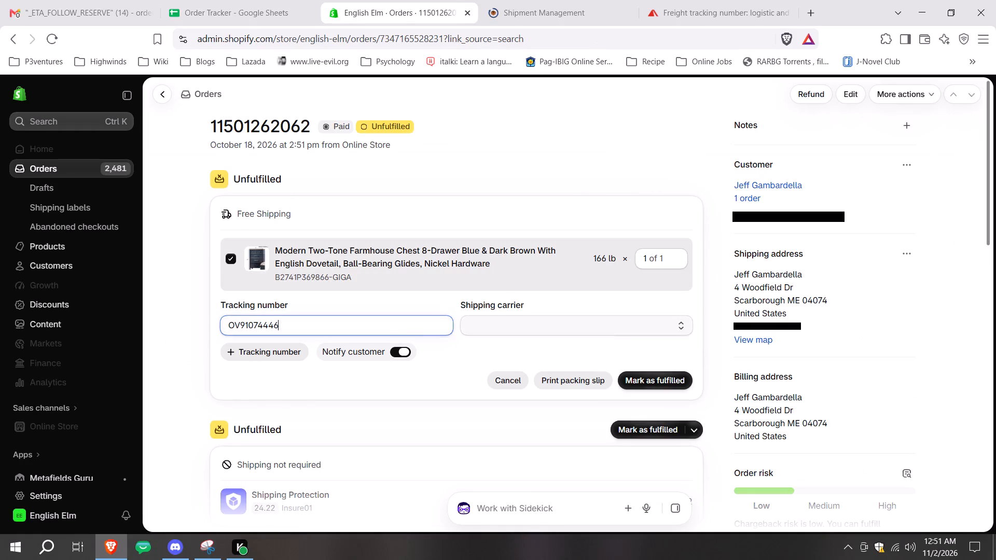
{"action": "left_click", "coordinate": [596, 324]}
{"action": "left_click", "coordinate": [586, 147]}
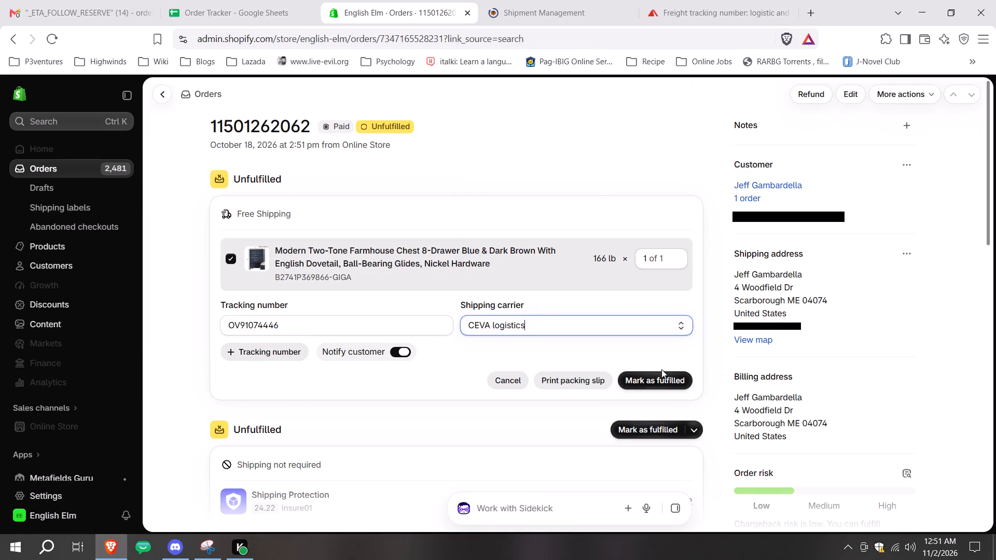
{"action": "left_click", "coordinate": [668, 384]}
{"action": "left_click", "coordinate": [216, 0]}
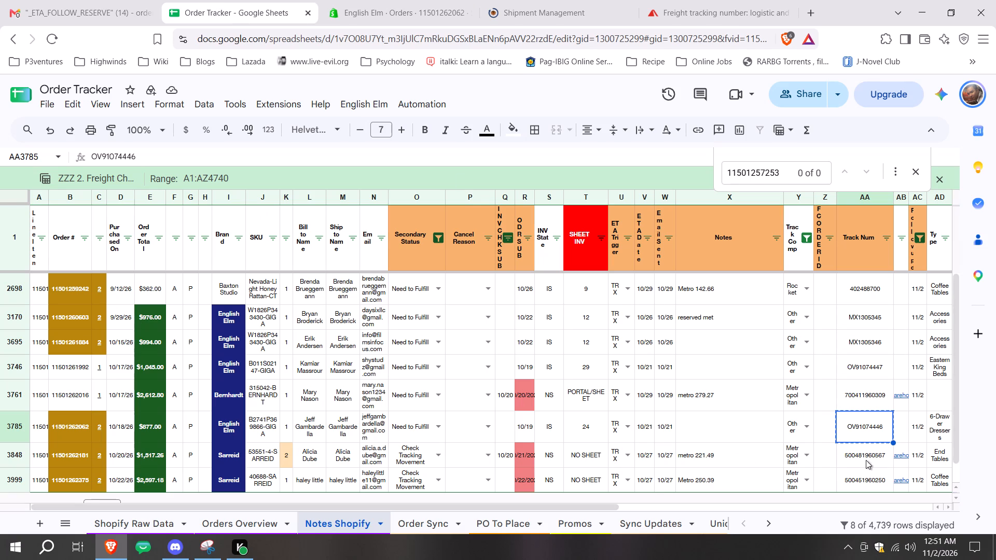
{"action": "scroll", "coordinate": [857, 413], "scroll_direction": "down", "scroll_amount": 2}
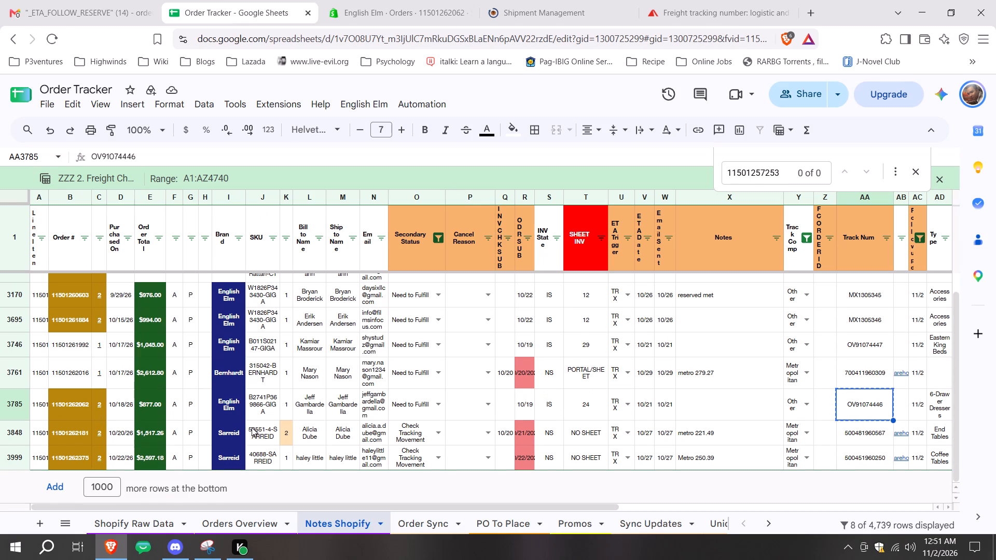
{"action": "left_click", "coordinate": [786, 131]}
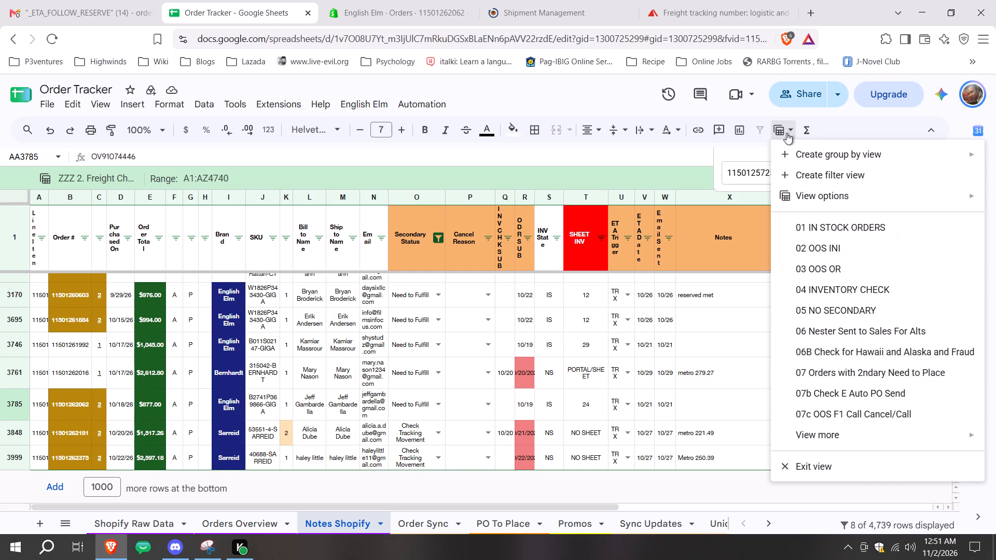
{"action": "left_click", "coordinate": [395, 368]}
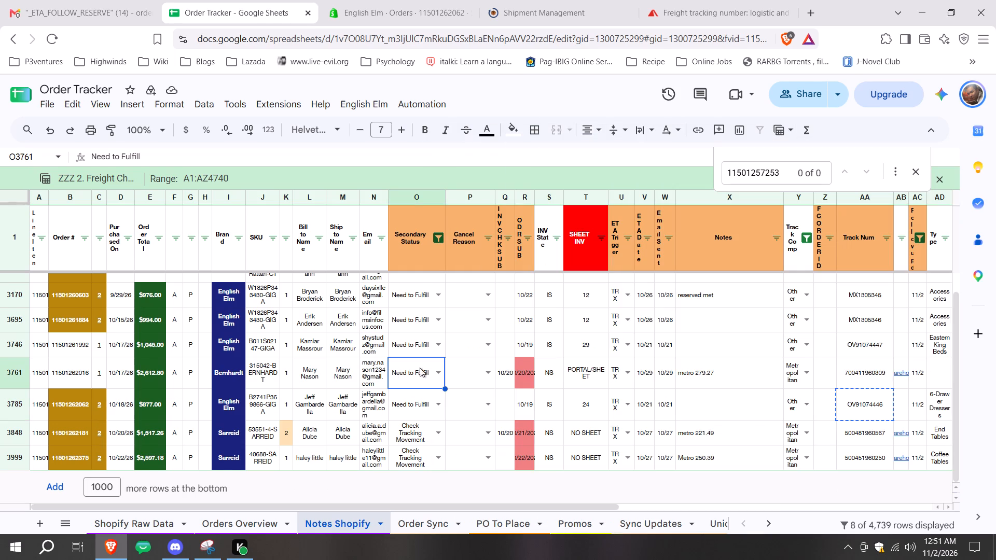
{"action": "left_click", "coordinate": [430, 371]}
{"action": "left_click", "coordinate": [434, 371]}
{"action": "scroll", "coordinate": [451, 416], "scroll_direction": "down", "scroll_amount": 2}
{"action": "scroll", "coordinate": [472, 468], "scroll_direction": "down", "scroll_amount": 1}
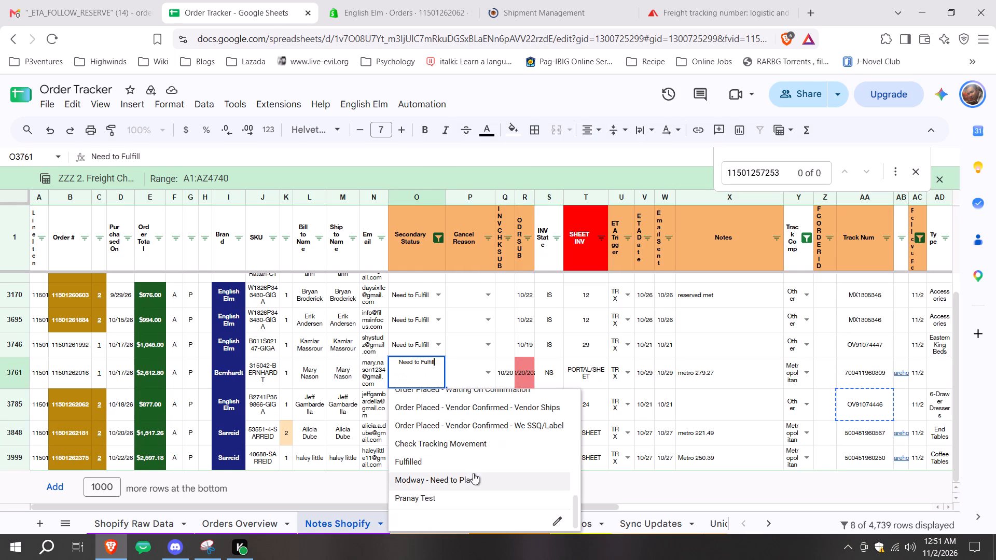
{"action": "scroll", "coordinate": [481, 454], "scroll_direction": "up", "scroll_amount": 1}
{"action": "scroll", "coordinate": [490, 478], "scroll_direction": "down", "scroll_amount": 1}
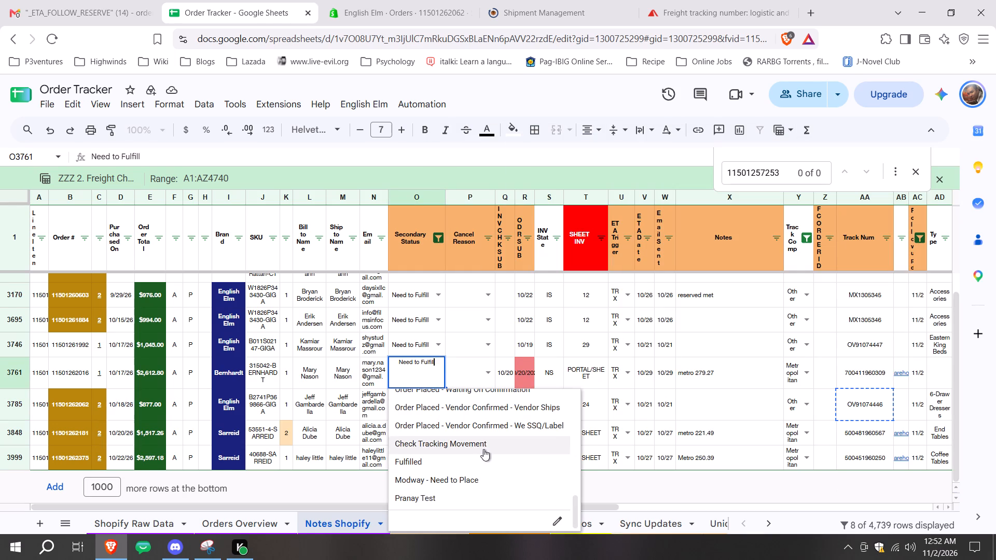
{"action": "left_click", "coordinate": [483, 449]}
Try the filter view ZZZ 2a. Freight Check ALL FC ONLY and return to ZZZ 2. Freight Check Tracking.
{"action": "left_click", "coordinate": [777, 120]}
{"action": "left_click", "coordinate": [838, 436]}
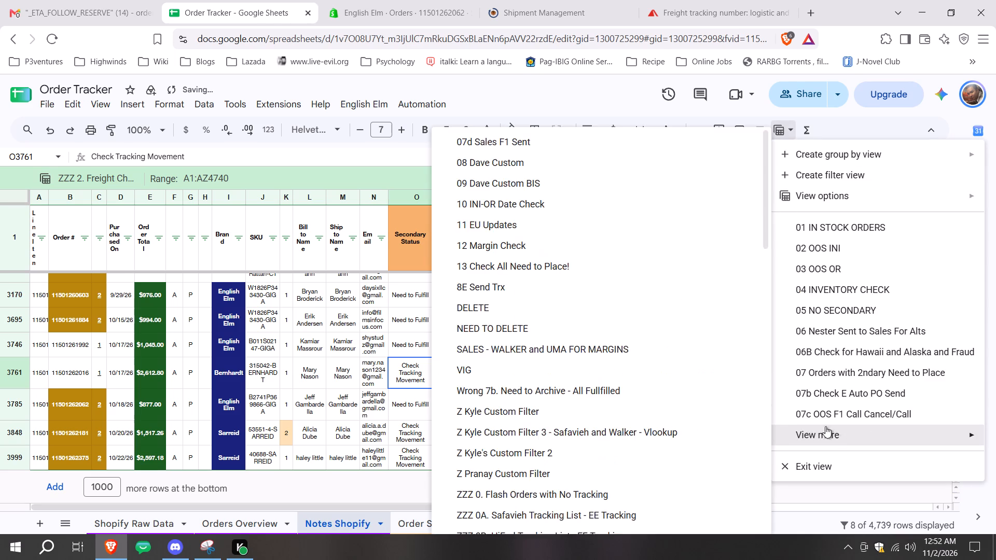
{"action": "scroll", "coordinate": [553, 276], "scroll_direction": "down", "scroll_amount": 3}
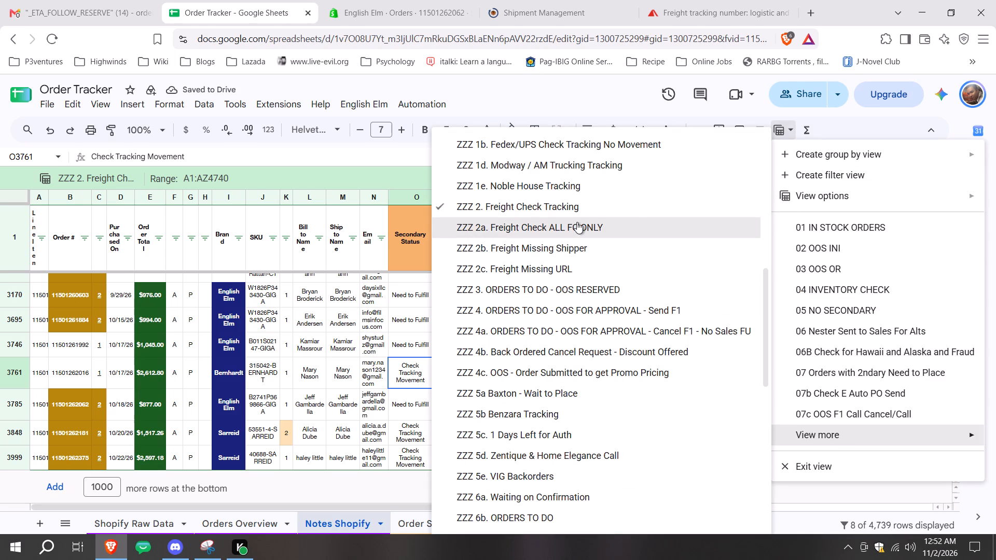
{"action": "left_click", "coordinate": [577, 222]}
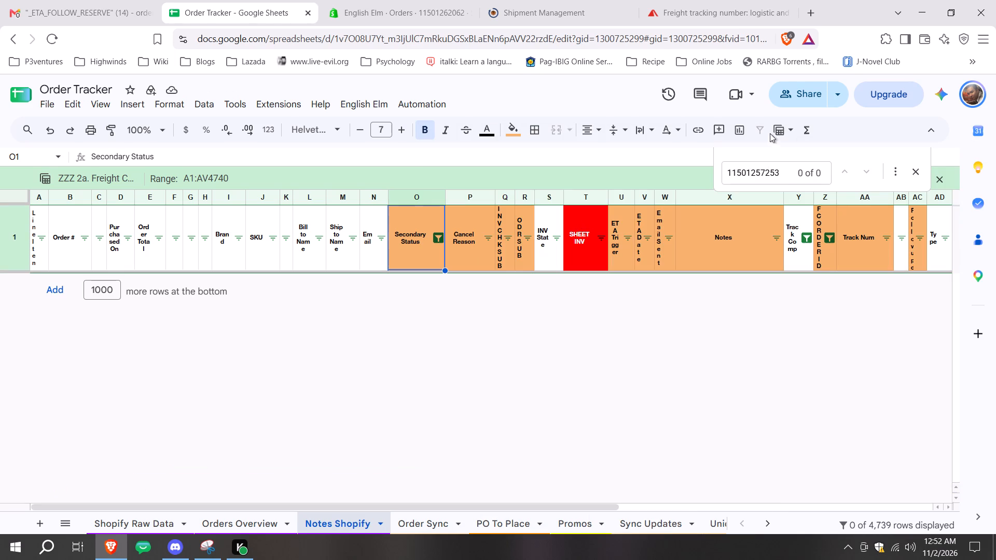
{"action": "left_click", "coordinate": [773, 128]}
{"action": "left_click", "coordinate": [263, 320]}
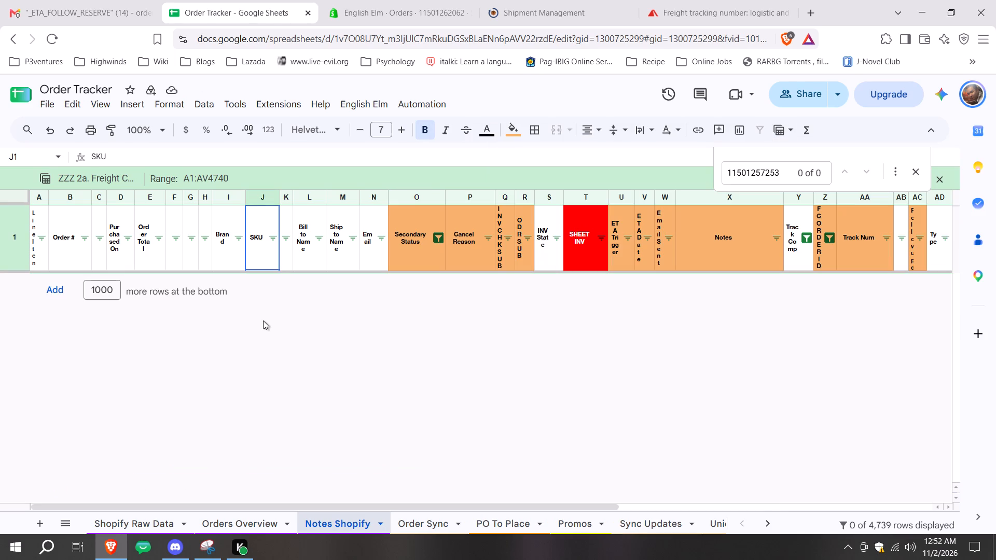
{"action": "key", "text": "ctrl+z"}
Set the follow-up date of all orders in the freight check view to 11/3/2026.
{"action": "scroll", "coordinate": [944, 324], "scroll_direction": "up", "scroll_amount": 3}
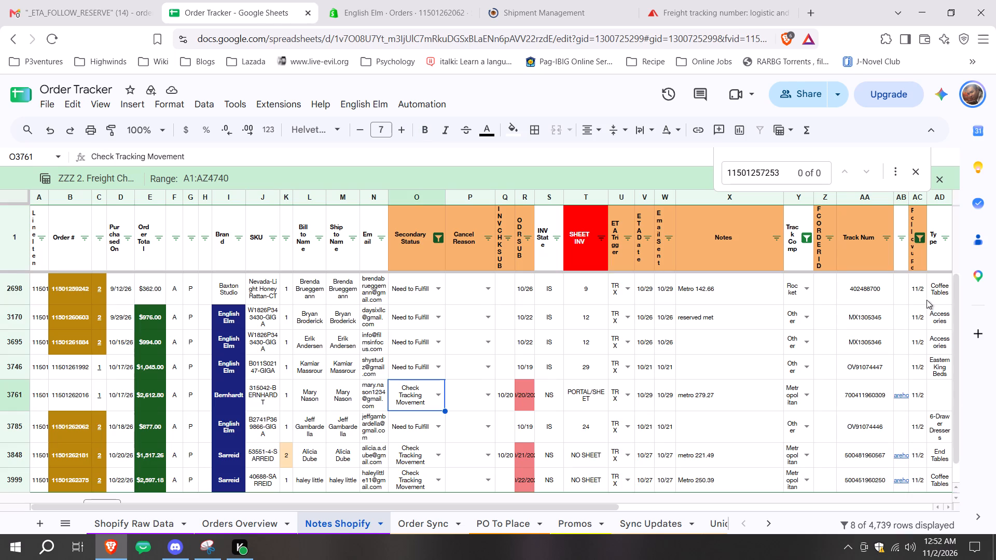
{"action": "double_click", "coordinate": [925, 295]}
{"action": "left_click", "coordinate": [849, 361]}
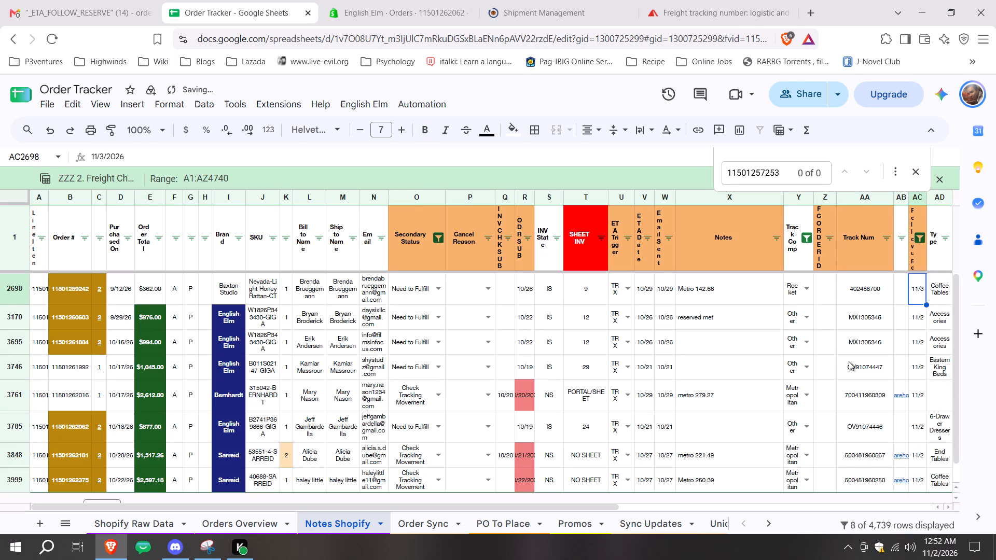
{"action": "key", "text": "ctrl+shift+Down"}
{"action": "key", "text": "ctrl+d"}
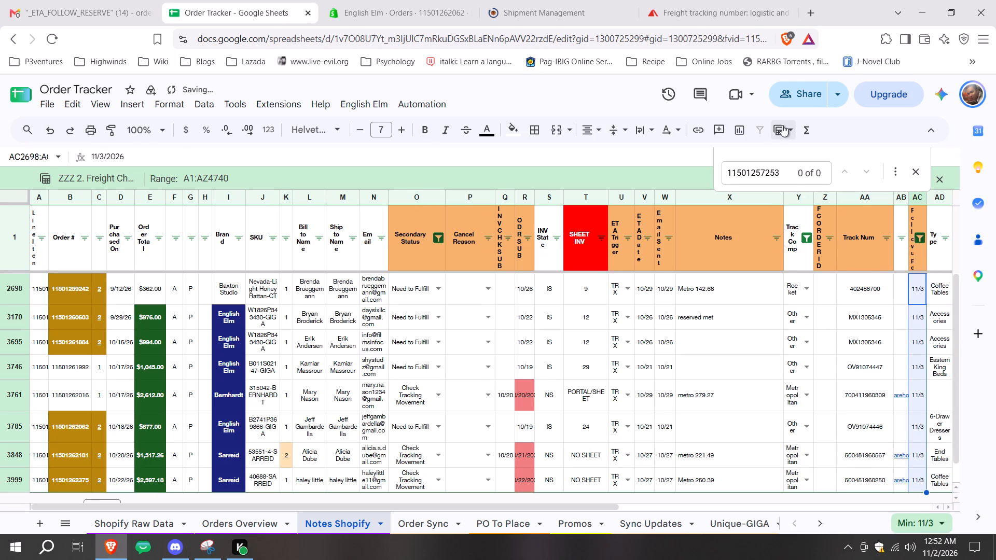
Check the filter view ZZZ 2a. Freight Check ALL FC ONLY for orders to handle.
{"action": "left_click", "coordinate": [782, 125]}
{"action": "scroll", "coordinate": [667, 300], "scroll_direction": "down", "scroll_amount": 3}
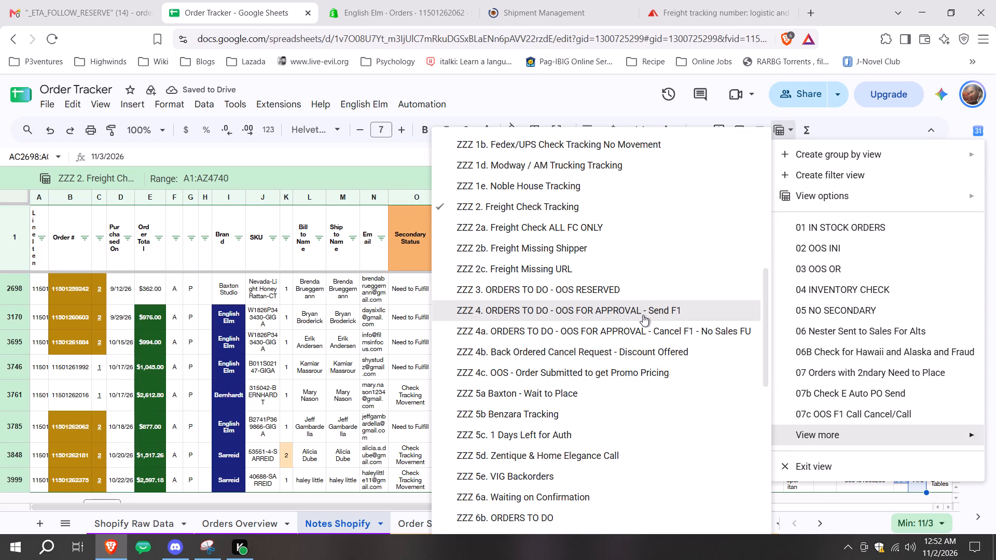
{"action": "left_click", "coordinate": [571, 217]}
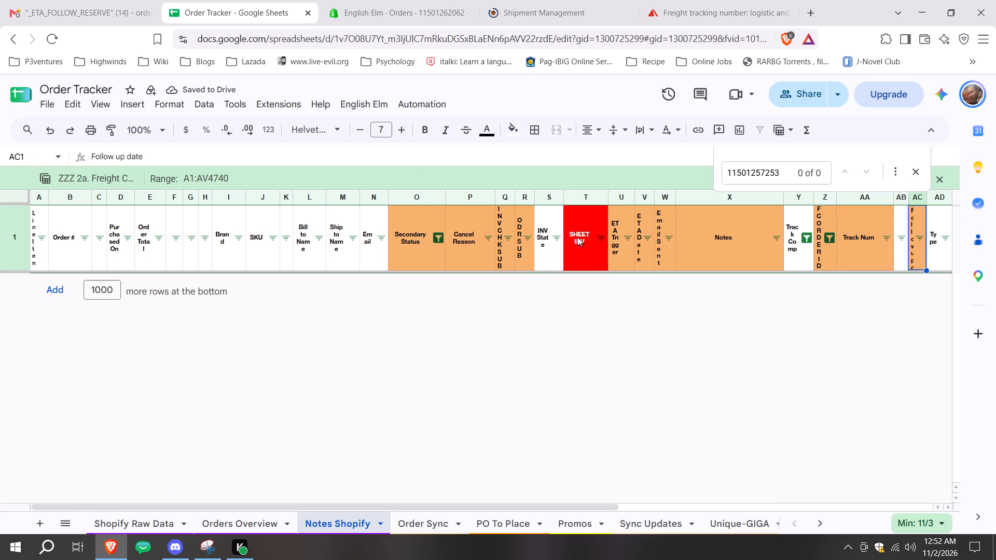
Switch the Notes Shopify sheet to the filter view ZZZ 3. ORDERS TO DO - OOS RESERVED.
{"action": "left_click", "coordinate": [775, 123]}
{"action": "scroll", "coordinate": [534, 306], "scroll_direction": "down", "scroll_amount": 5}
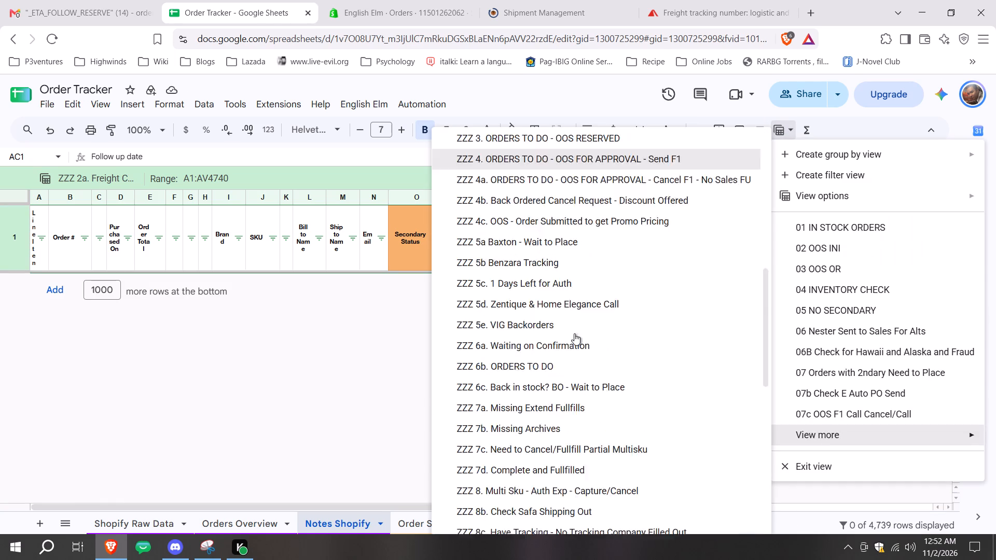
{"action": "scroll", "coordinate": [600, 308], "scroll_direction": "up", "scroll_amount": 2}
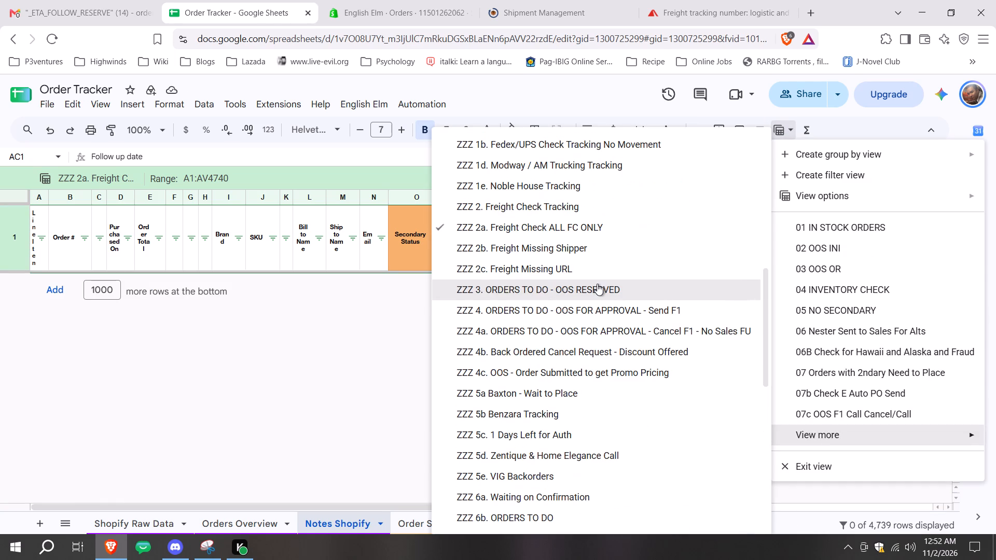
{"action": "left_click", "coordinate": [600, 296]}
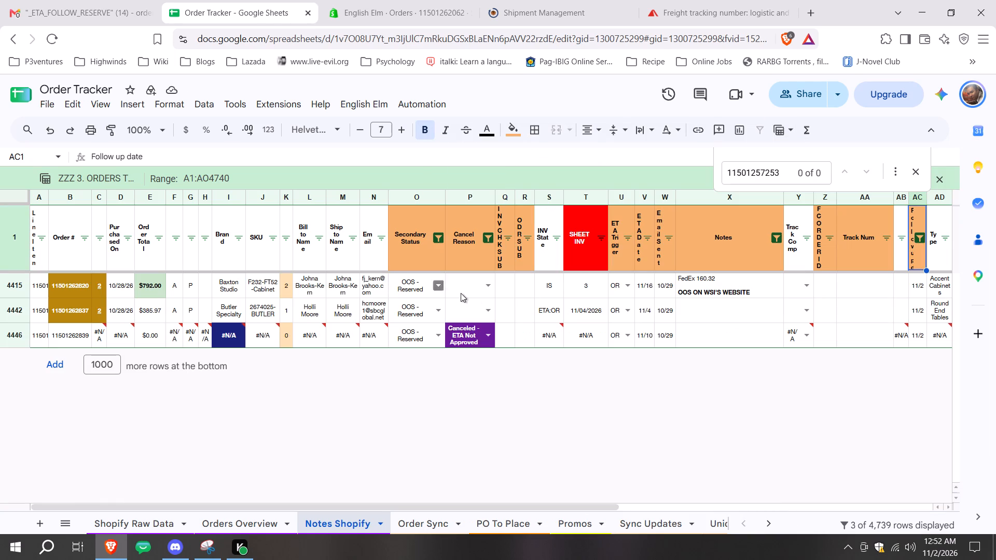
{"action": "left_click", "coordinate": [443, 284]}
{"action": "scroll", "coordinate": [438, 290], "scroll_direction": "down", "scroll_amount": 2}
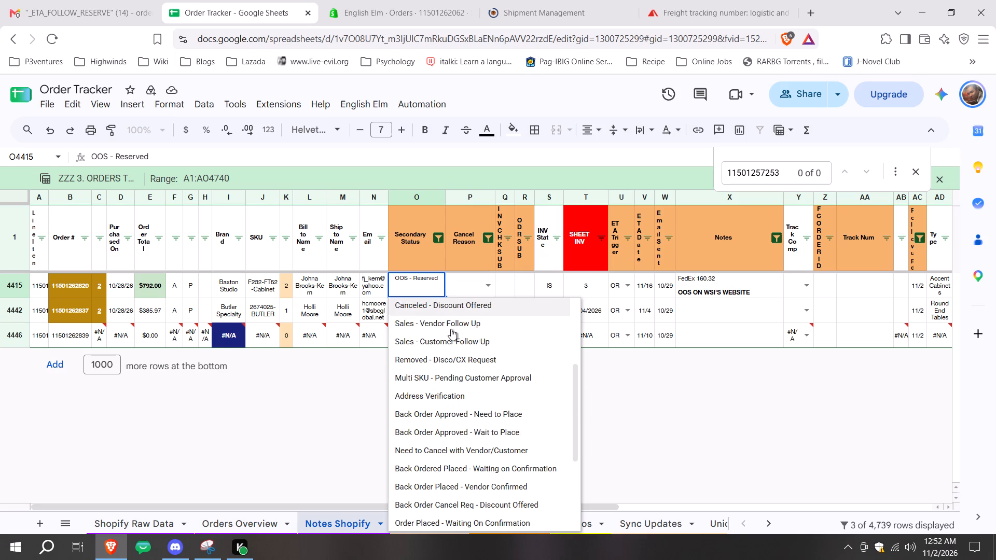
{"action": "left_click", "coordinate": [490, 429]}
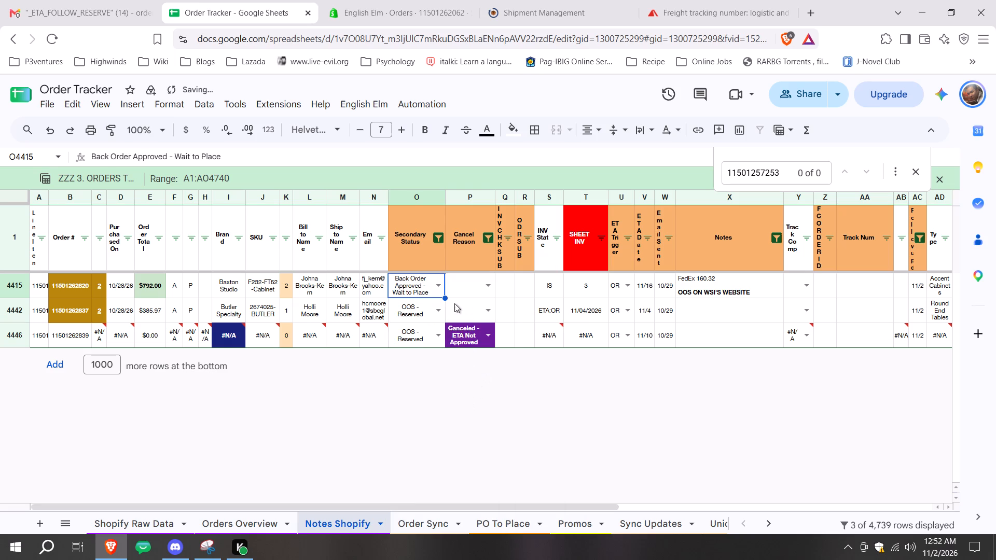
{"action": "left_click", "coordinate": [438, 309]}
{"action": "scroll", "coordinate": [436, 369], "scroll_direction": "down", "scroll_amount": 2}
{"action": "scroll", "coordinate": [508, 407], "scroll_direction": "up", "scroll_amount": 1}
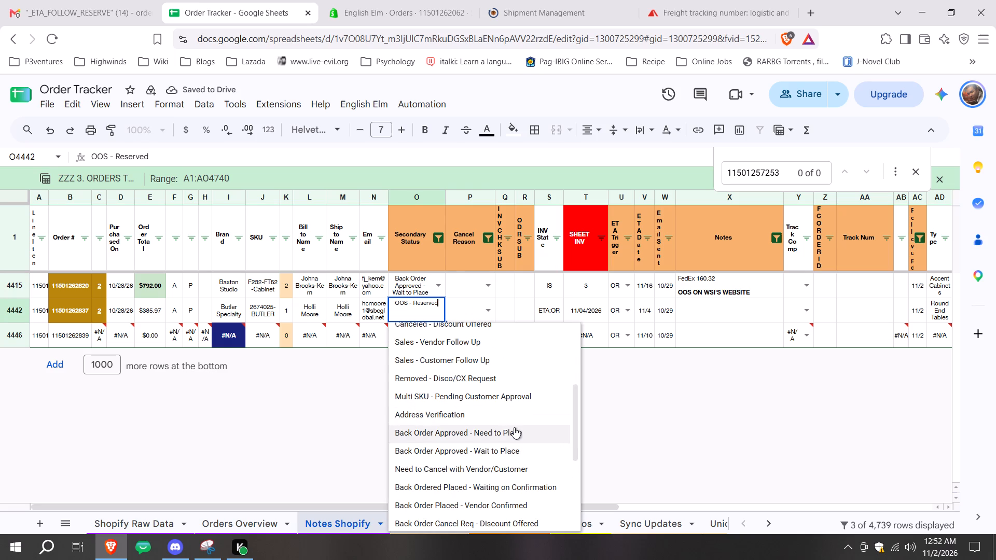
{"action": "left_click", "coordinate": [514, 427]}
{"action": "double_click", "coordinate": [763, 290]}
{"action": "key", "text": "ctrl+Return"}
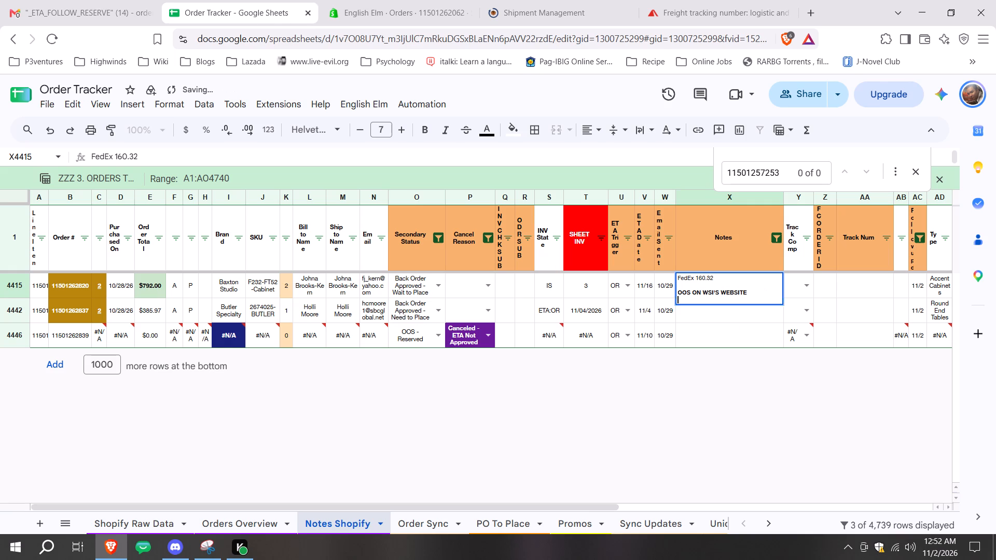
{"action": "key", "text": "ctrl+Return"}
{"action": "type", "text": "reseved"}
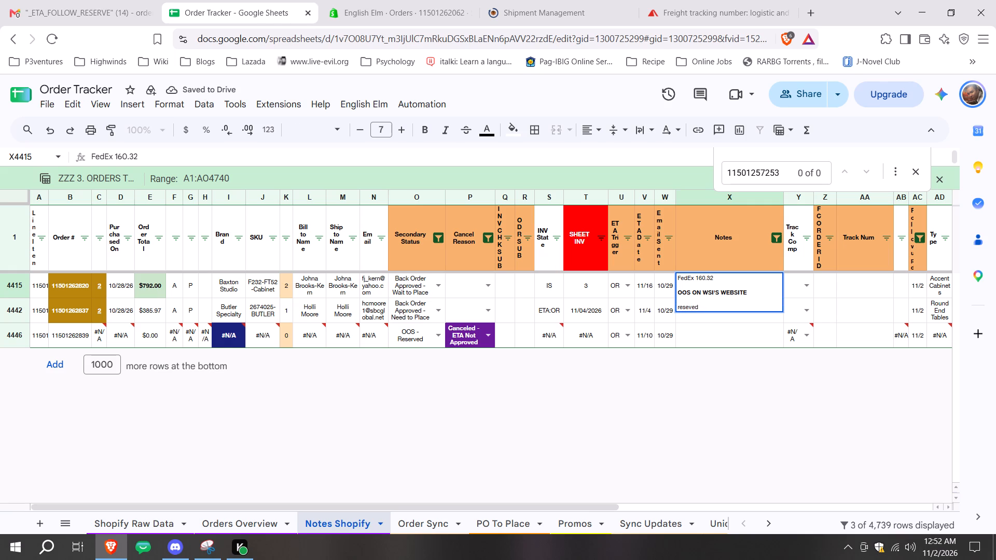
{"action": "key", "text": "BackSpace"}
{"action": "key", "text": "BackSpace"}
{"action": "key", "text": "BackSpace"}
{"action": "key", "text": "r"}
{"action": "type", "text": "ved met"}
{"action": "key", "text": "Return"}
{"action": "type", "text": "reserved met"}
{"action": "key", "text": "Return"}
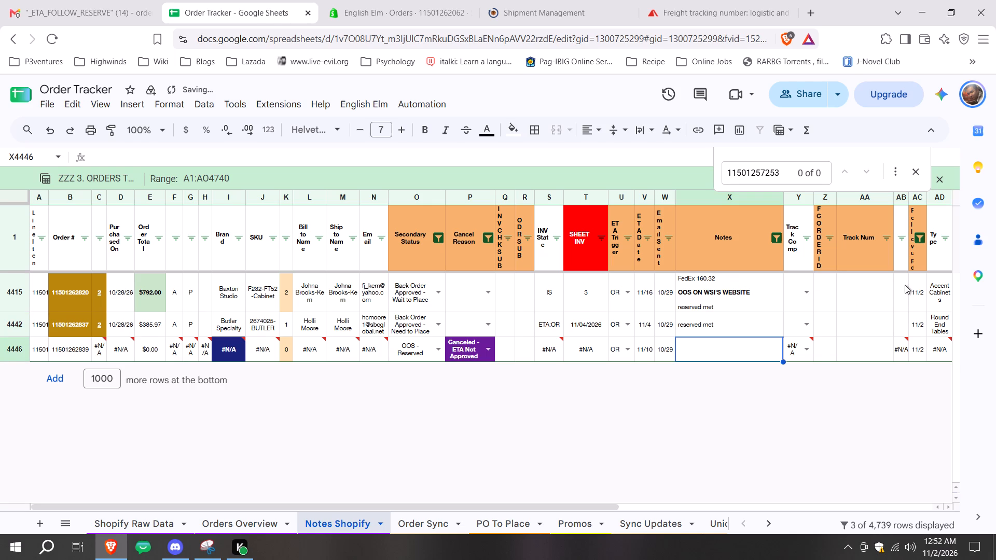
{"action": "double_click", "coordinate": [913, 301]}
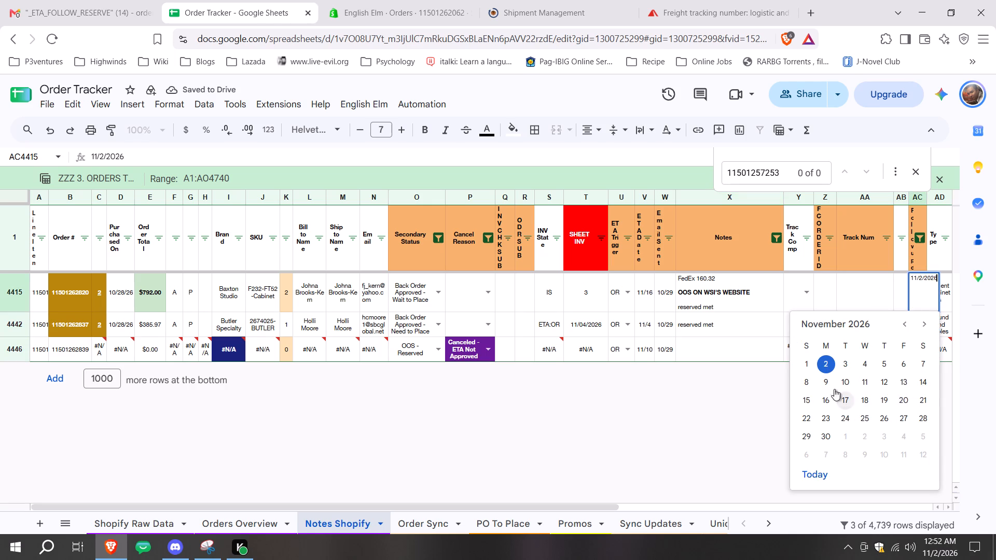
{"action": "left_click", "coordinate": [826, 397]}
{"action": "double_click", "coordinate": [915, 326]}
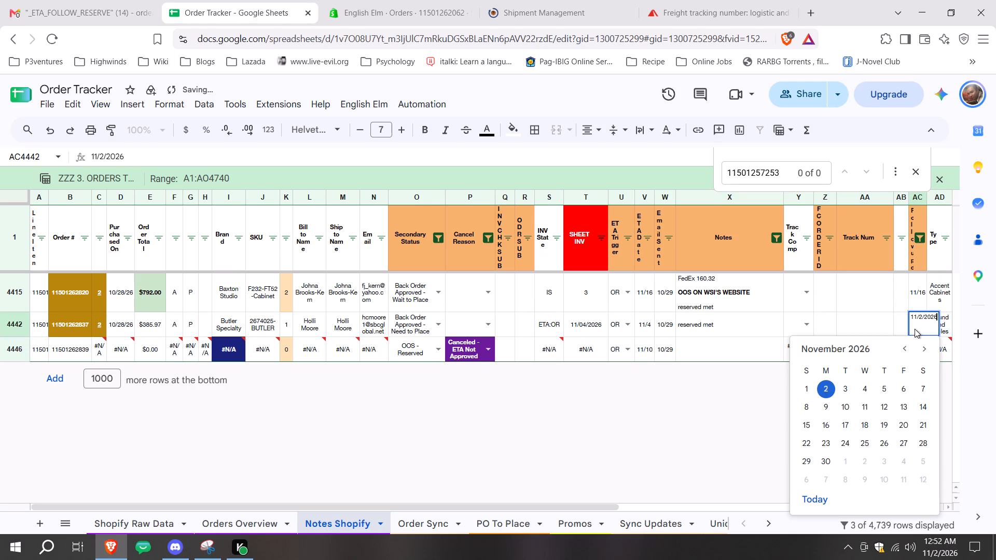
{"action": "left_click", "coordinate": [871, 392]}
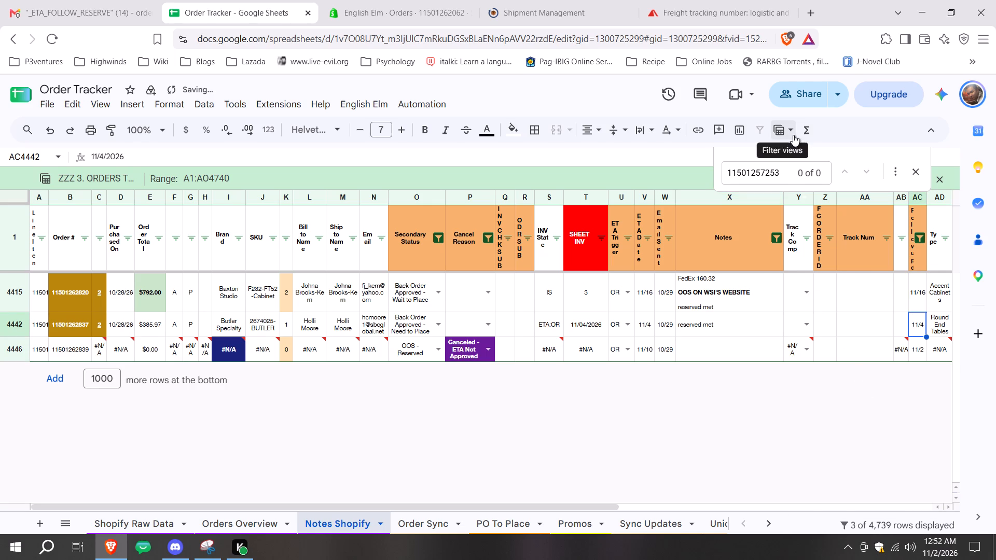
Switch to the filter view ZZZ 4. ORDERS TO DO - OOS FOR APPROVAL - Send F1.
{"action": "left_click", "coordinate": [793, 135]}
{"action": "scroll", "coordinate": [574, 324], "scroll_direction": "down", "scroll_amount": 2}
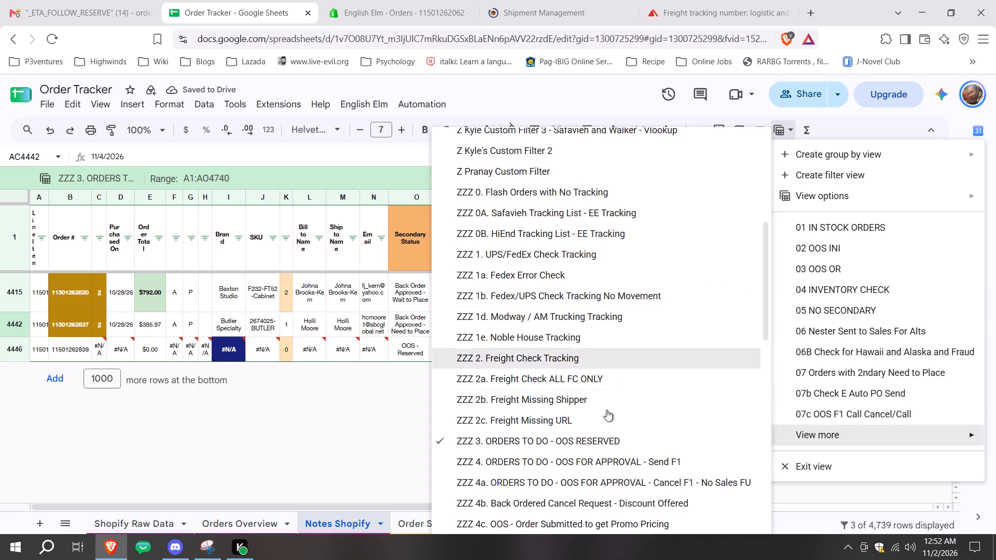
{"action": "left_click", "coordinate": [631, 471]}
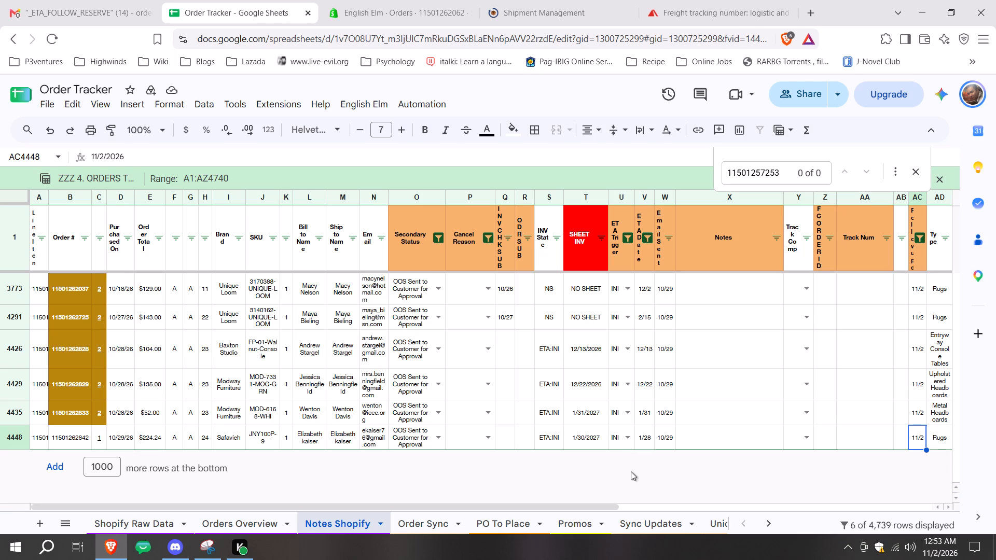
Set the ETA Trigger to F1 for all orders in the Send F1 view.
{"action": "scroll", "coordinate": [638, 298], "scroll_direction": "up", "scroll_amount": 3}
{"action": "left_click_drag", "start_coordinate": [628, 293], "coordinate": [628, 289]}
{"action": "left_click", "coordinate": [629, 335]}
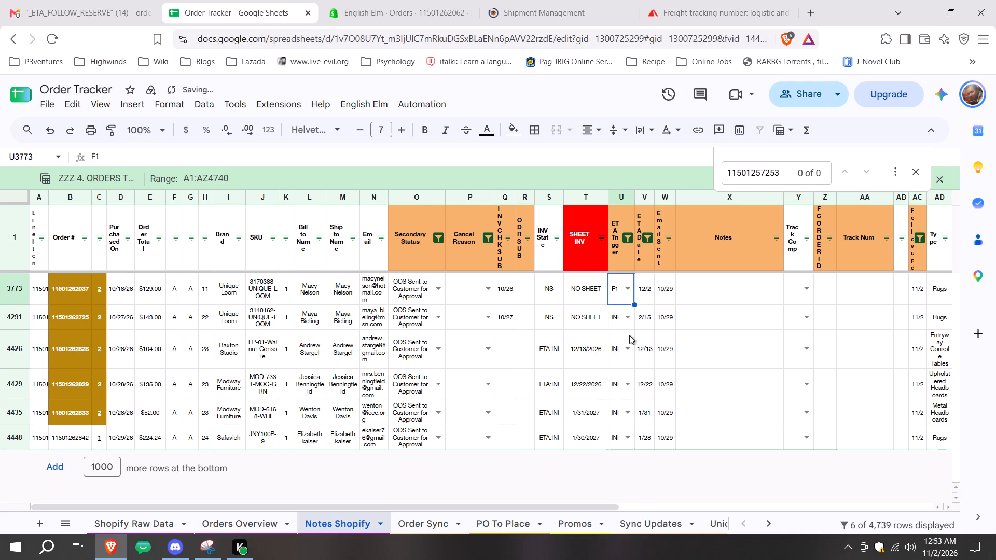
{"action": "key", "text": "ctrl+shift+Down"}
{"action": "key", "text": "ctrl+d"}
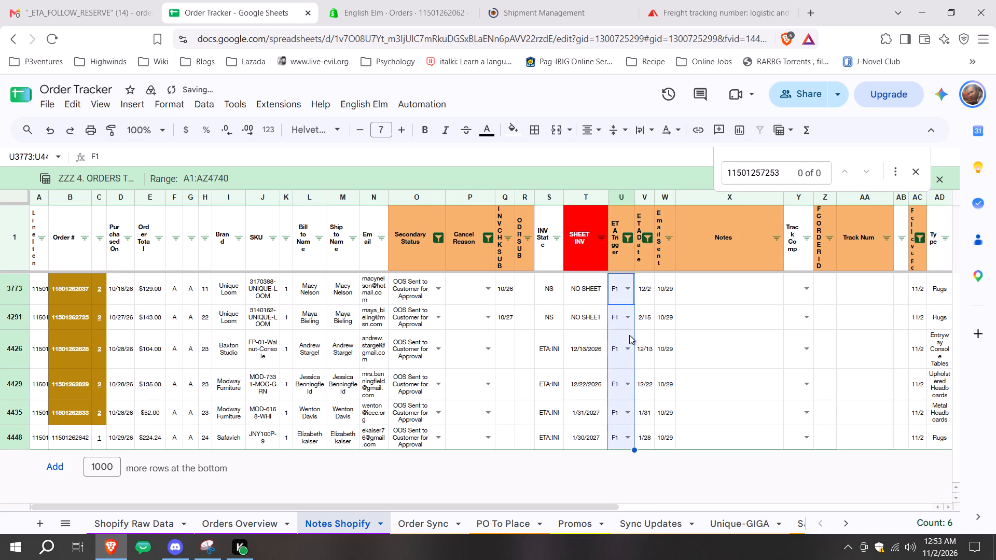
Clear the Email Sent dates of all orders in the Send F1 view.
{"action": "key", "text": "Right"}
{"action": "key", "text": "Right"}
{"action": "key", "text": "shift+Down"}
{"action": "key", "text": "shift+Down"}
{"action": "key", "text": "shift+Down"}
{"action": "key", "text": "shift+Down"}
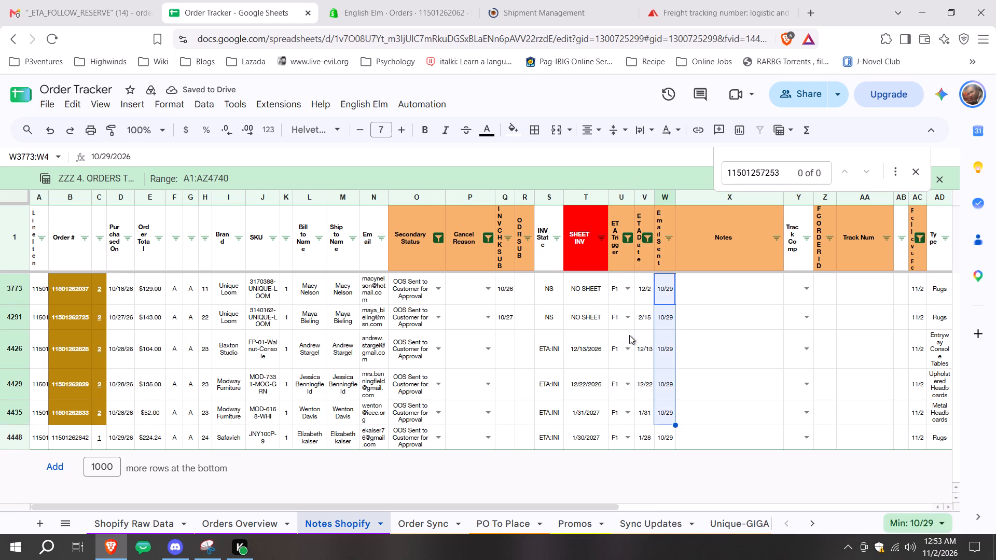
{"action": "key", "text": "Delete"}
{"action": "key", "text": "Down"}
{"action": "key", "text": "Down"}
{"action": "key", "text": "Down"}
{"action": "key", "text": "Down"}
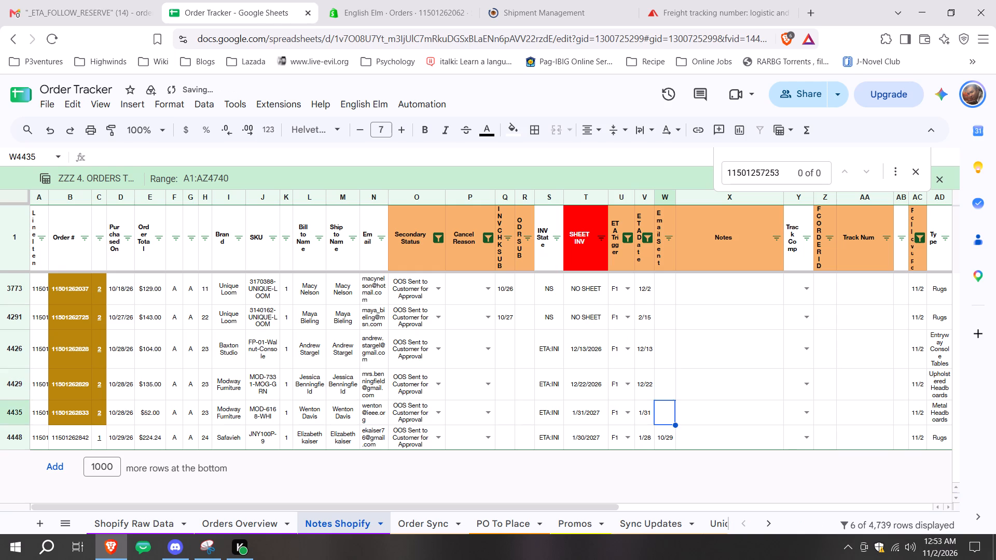
{"action": "key", "text": "Delete"}
{"action": "key", "text": "Down"}
{"action": "key", "text": "Delete"}
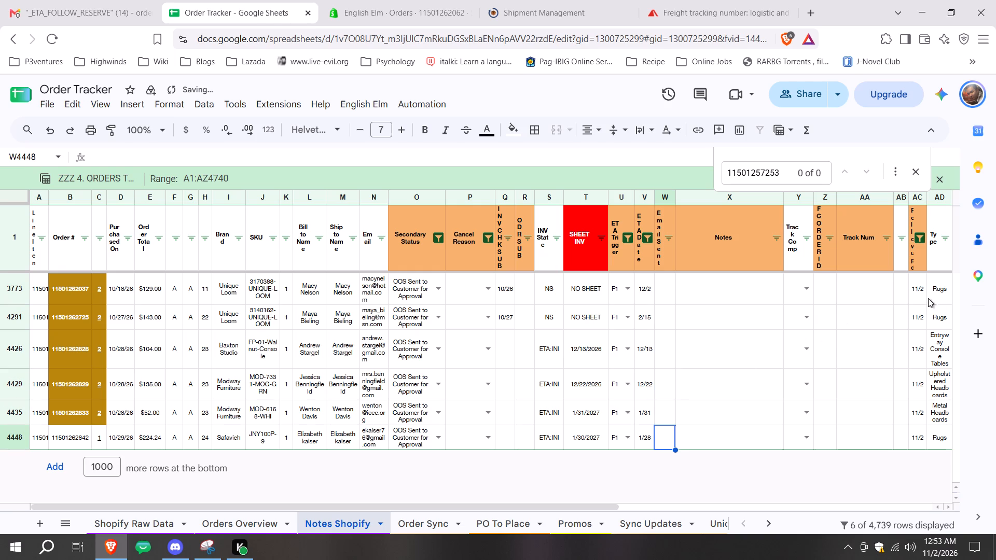
Set the follow-up date of all orders in the Send F1 view to 11/4/2026.
{"action": "double_click", "coordinate": [923, 289]}
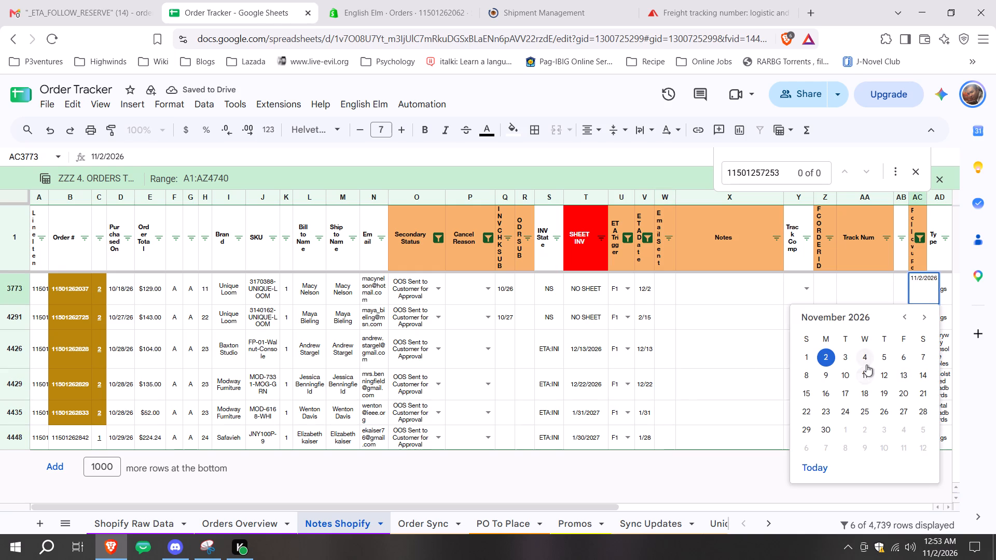
{"action": "left_click", "coordinate": [866, 365]}
{"action": "key", "text": "ctrl+shift+Down"}
{"action": "key", "text": "ctrl+d"}
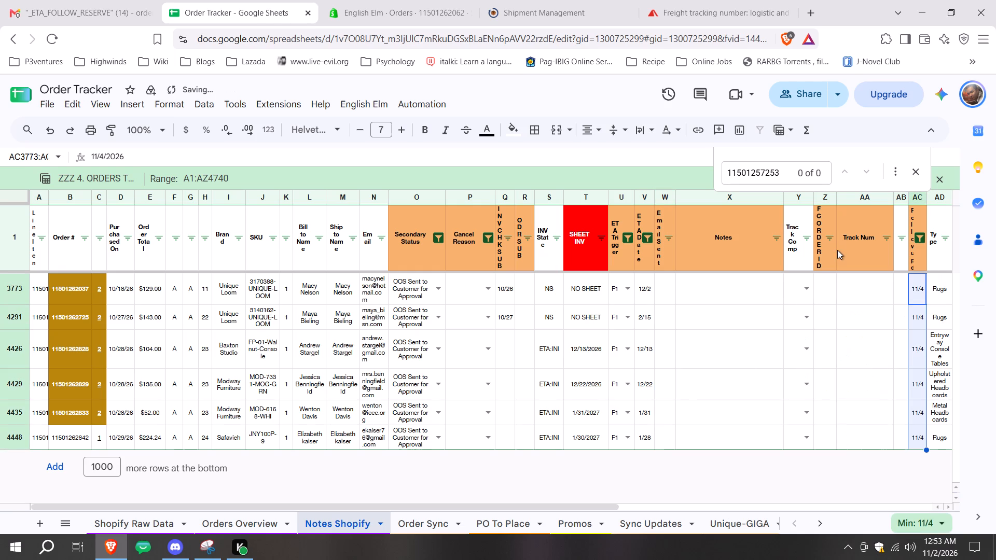
Switch to the filter view ZZZ 4a. ORDERS TO DO - OOS FOR APPROVAL - Cancel F1 - No Sales FU.
{"action": "left_click", "coordinate": [803, 127]}
{"action": "left_click", "coordinate": [789, 118]}
{"action": "left_click", "coordinate": [785, 133]}
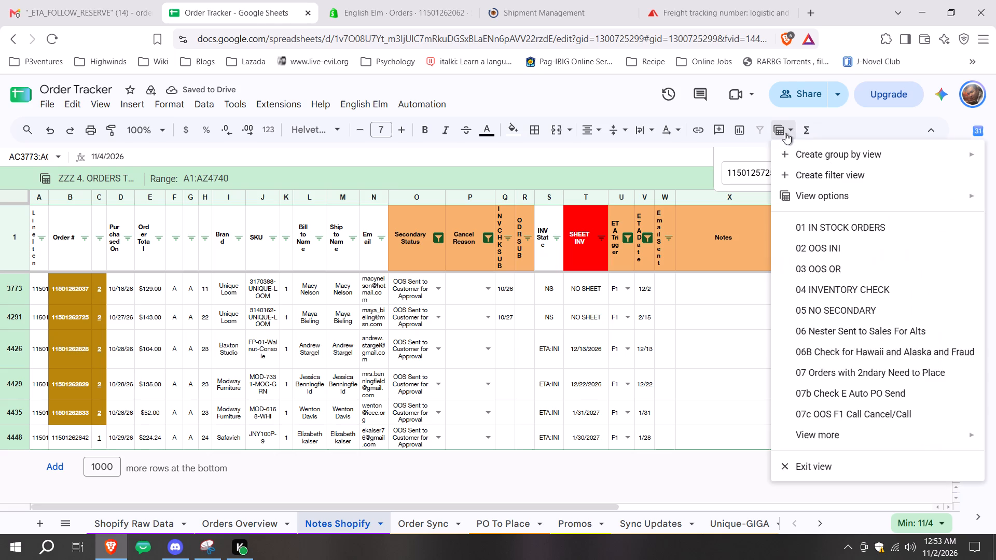
{"action": "scroll", "coordinate": [589, 334], "scroll_direction": "down", "scroll_amount": 3}
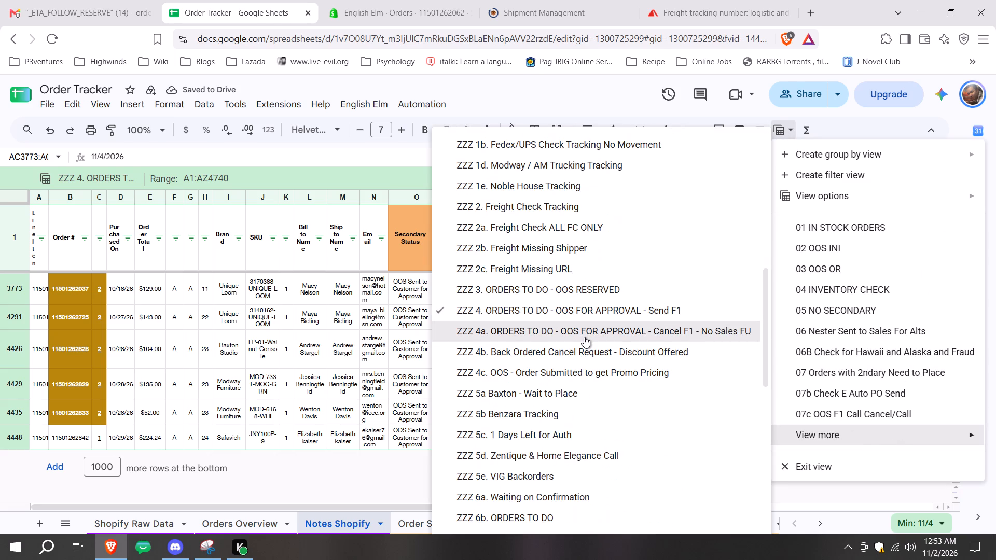
{"action": "left_click", "coordinate": [584, 337]}
{"action": "scroll", "coordinate": [471, 347], "scroll_direction": "up", "scroll_amount": 13}
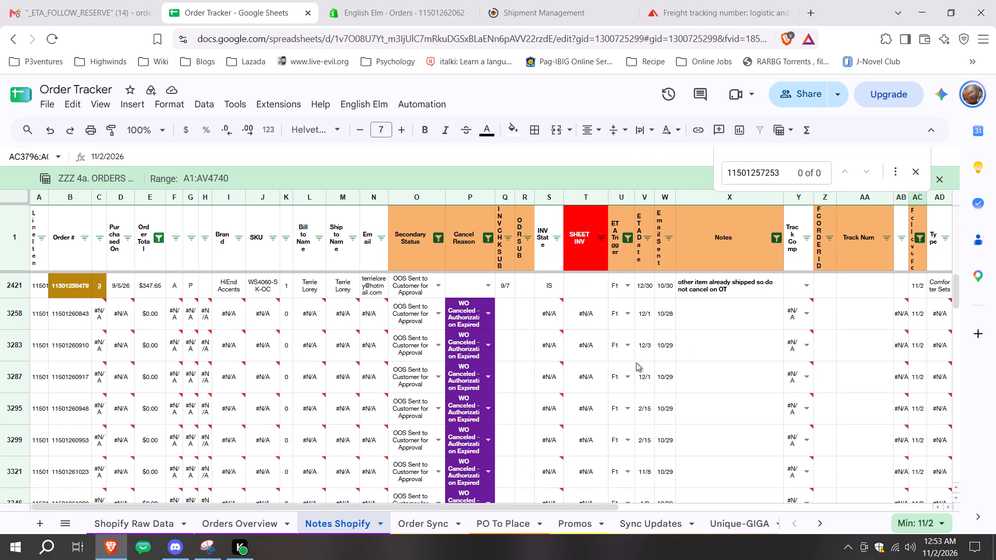
{"action": "left_click", "coordinate": [663, 287]}
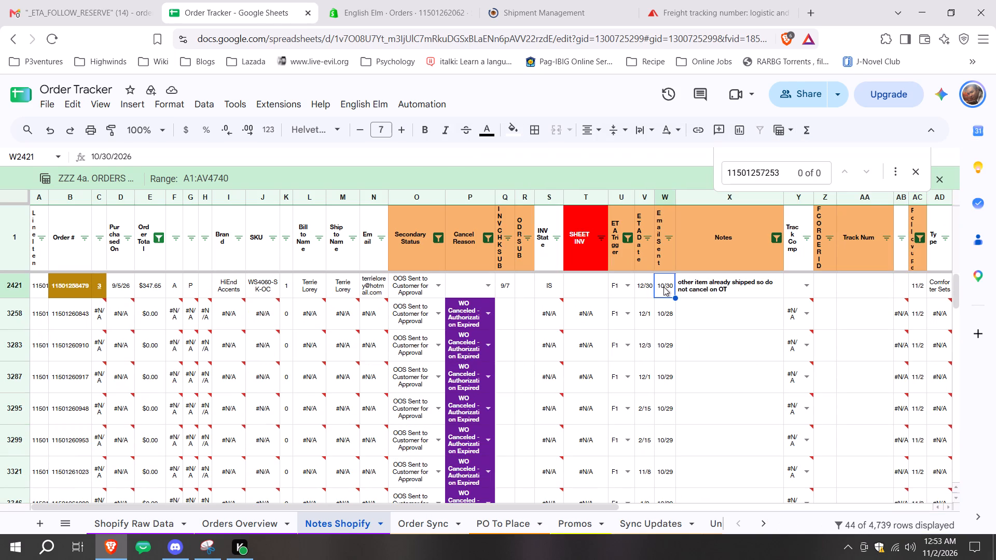
{"action": "key", "text": "BackSpace"}
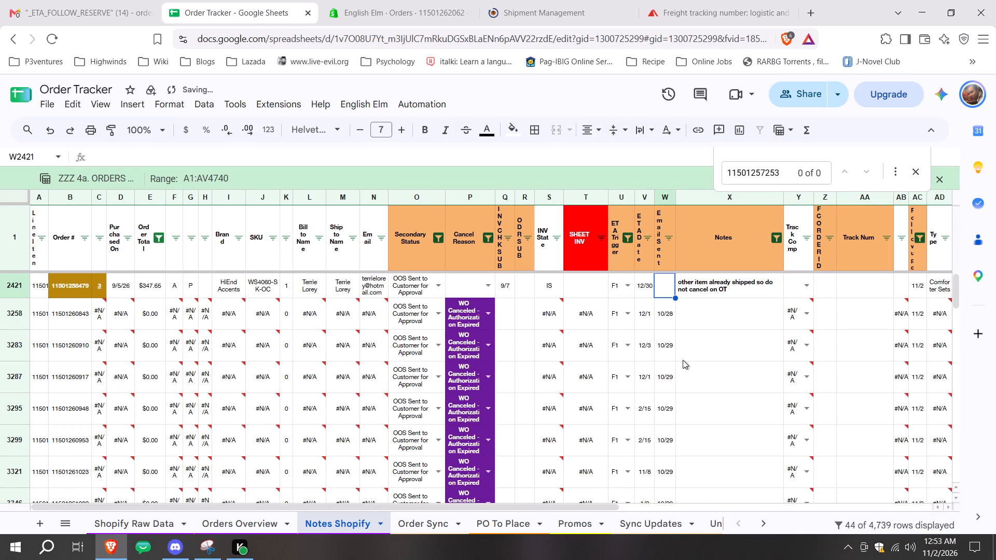
Set the cancel reason to WO Canceled - Authorization Expired for the four orders in rows 3355 through 3370.
{"action": "scroll", "coordinate": [683, 360], "scroll_direction": "down", "scroll_amount": 1}
{"action": "left_click", "coordinate": [657, 388]}
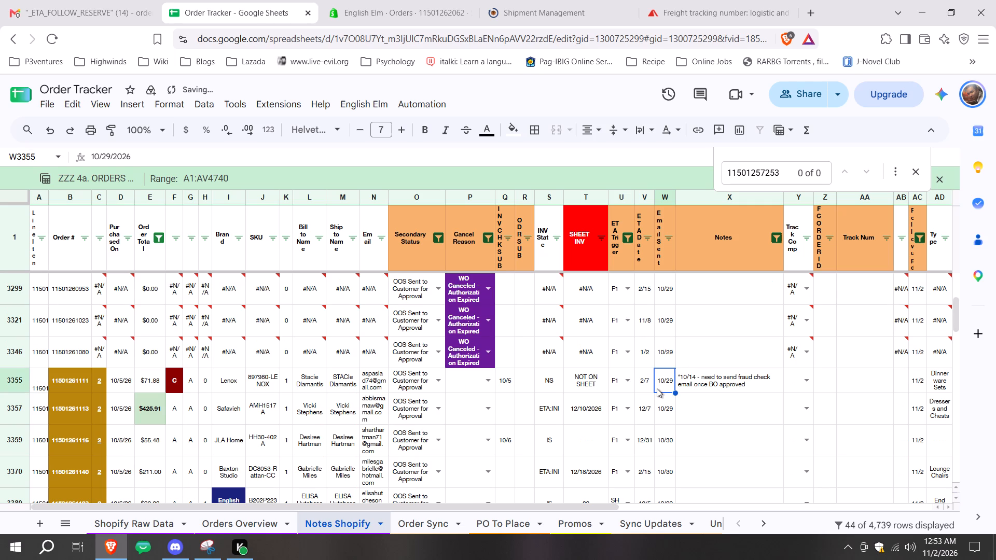
{"action": "left_click", "coordinate": [487, 384]}
{"action": "scroll", "coordinate": [488, 414], "scroll_direction": "down", "scroll_amount": 2}
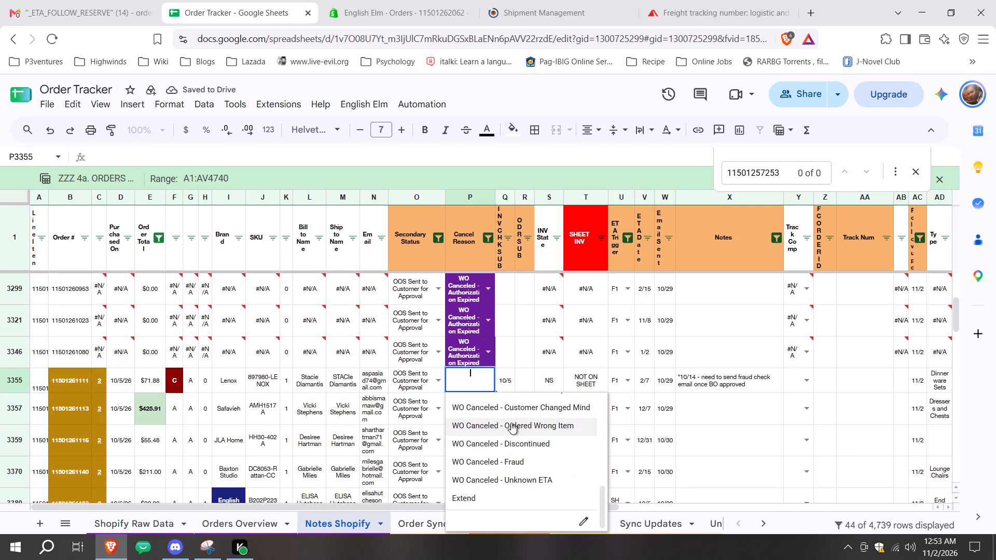
{"action": "scroll", "coordinate": [549, 444], "scroll_direction": "up", "scroll_amount": 2}
{"action": "scroll", "coordinate": [544, 454], "scroll_direction": "down", "scroll_amount": 1}
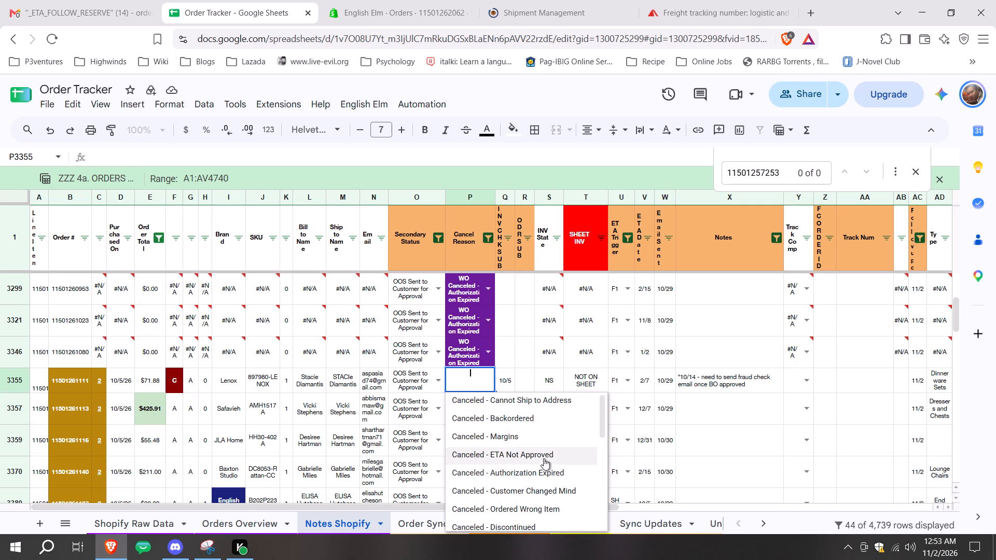
{"action": "scroll", "coordinate": [544, 458], "scroll_direction": "down", "scroll_amount": 1}
{"action": "scroll", "coordinate": [558, 436], "scroll_direction": "up", "scroll_amount": 1}
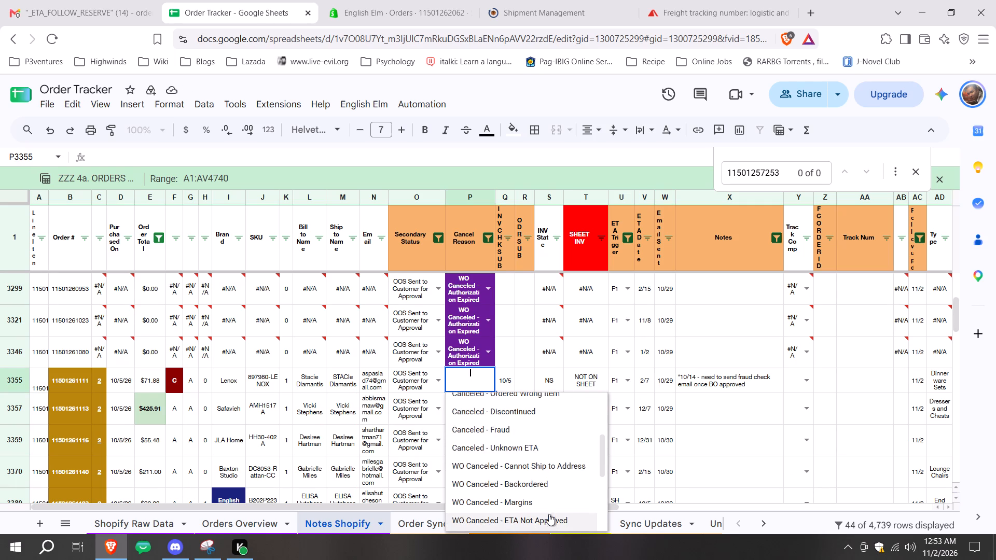
{"action": "scroll", "coordinate": [549, 498], "scroll_direction": "down", "scroll_amount": 1}
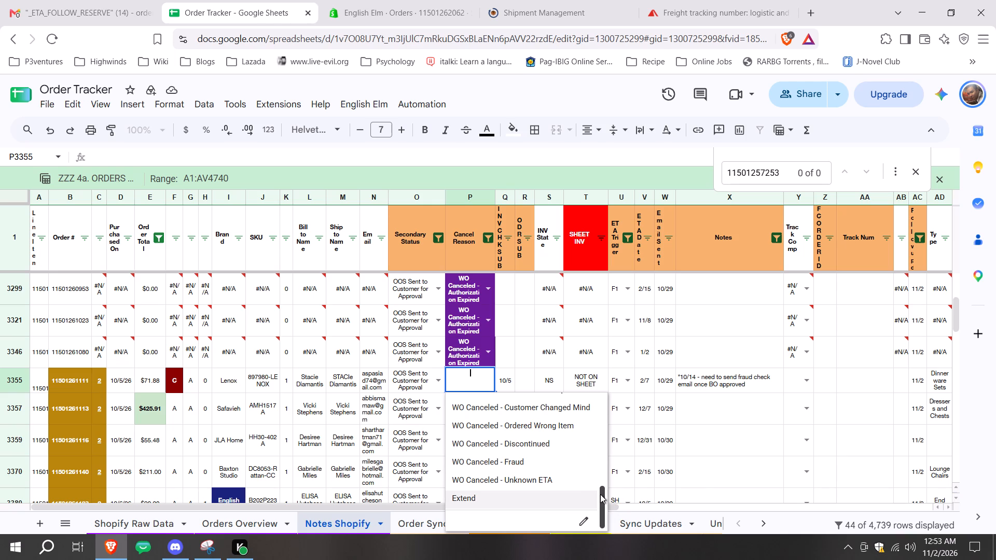
{"action": "left_click_drag", "start_coordinate": [602, 493], "coordinate": [597, 470]}
{"action": "left_click", "coordinate": [547, 447]}
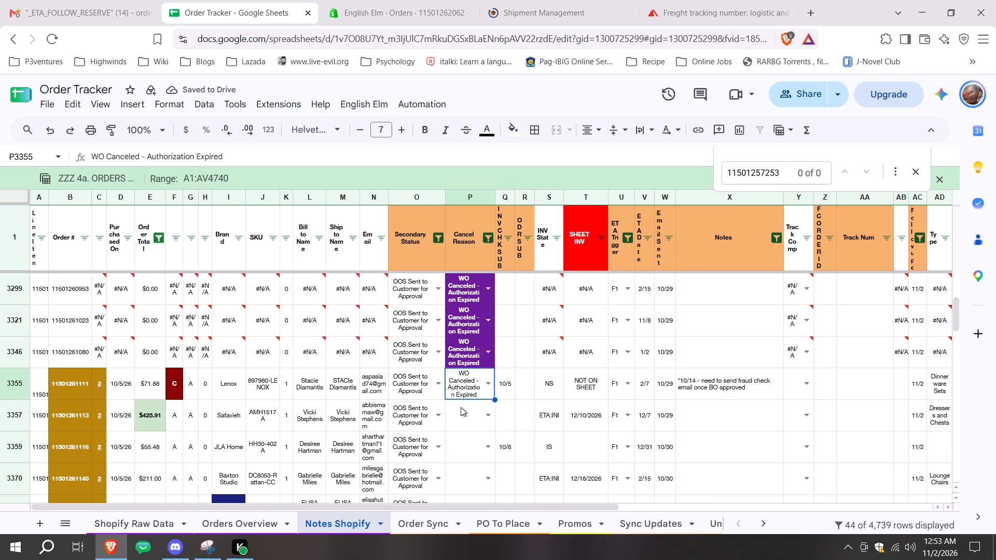
{"action": "key", "text": "shift+Down"}
{"action": "key", "text": "shift+Down"}
{"action": "key", "text": "shift+Down"}
{"action": "key", "text": "shift+Down"}
{"action": "key", "text": "shift+Down"}
{"action": "key", "text": "shift+Up"}
{"action": "key", "text": "shift+Up"}
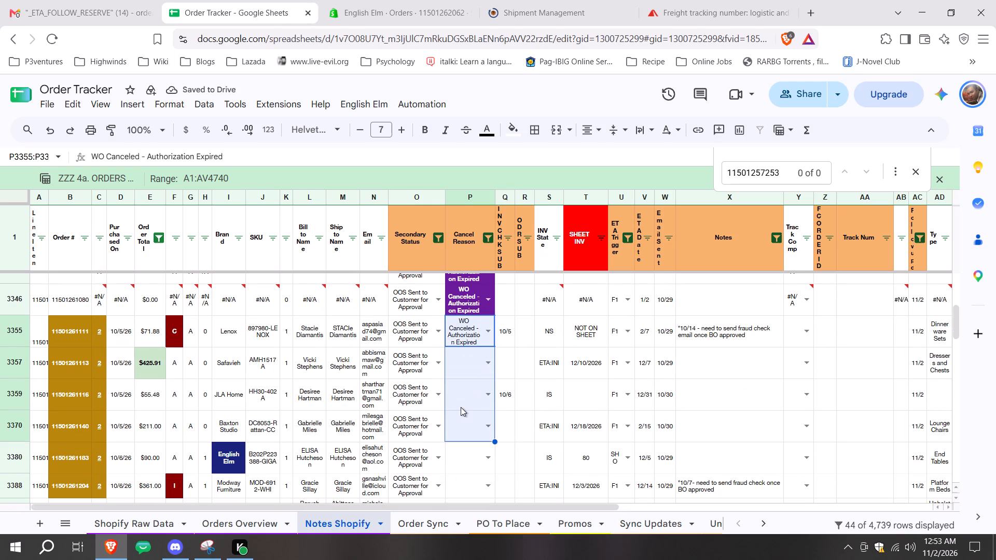
{"action": "key", "text": "ctrl+d"}
{"action": "left_click", "coordinate": [666, 468]}
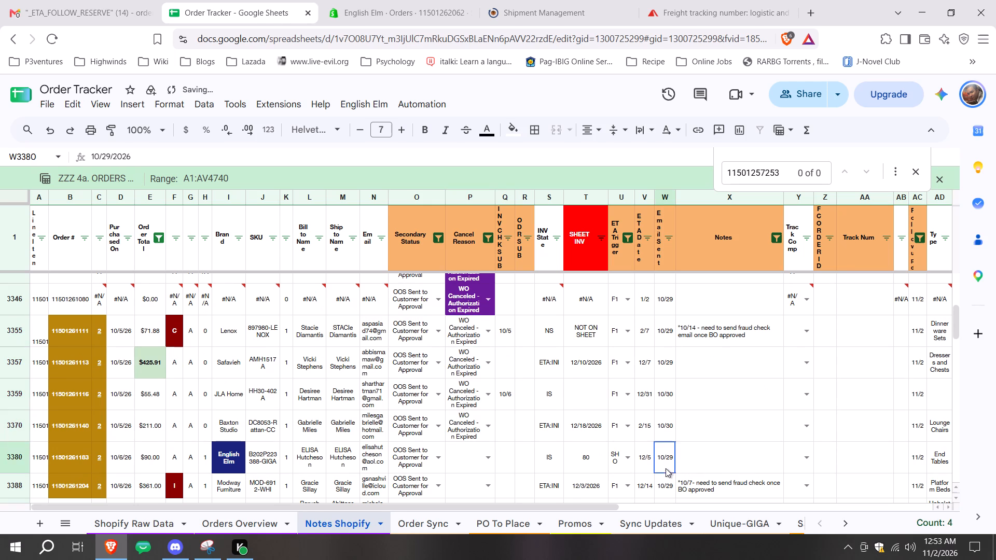
{"action": "key", "text": "BackSpace"}
Clear the Email Sent dates of all orders from row 3388 through row 4247.
{"action": "scroll", "coordinate": [725, 423], "scroll_direction": "down", "scroll_amount": 1}
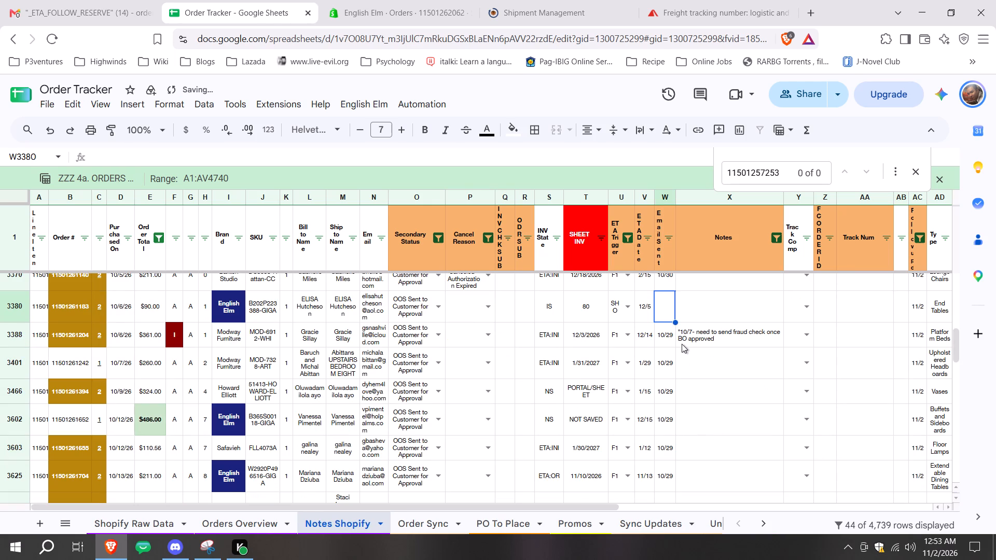
{"action": "left_click", "coordinate": [682, 344]}
{"action": "left_click", "coordinate": [672, 337]}
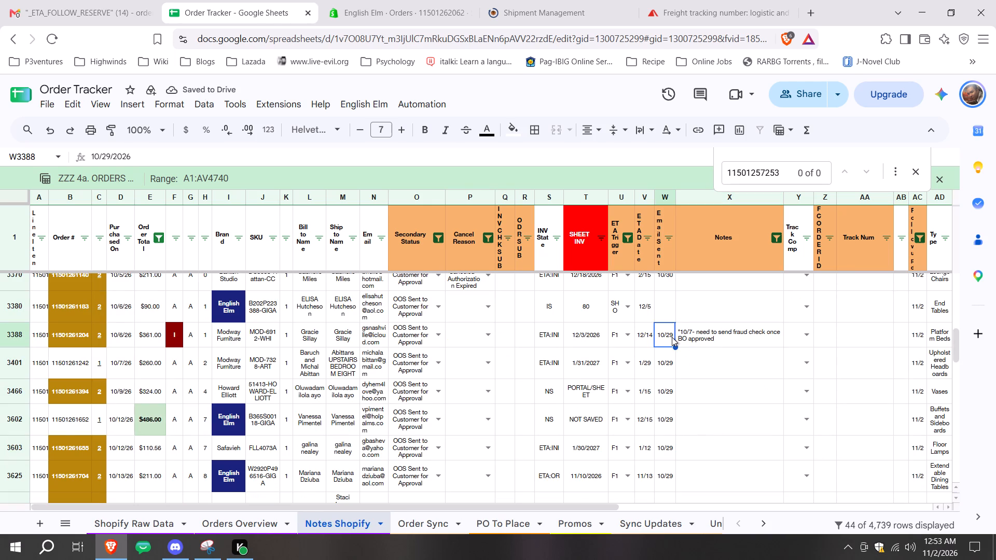
{"action": "key", "text": "ctrl+shift+Down"}
{"action": "key", "text": "shift+Up"}
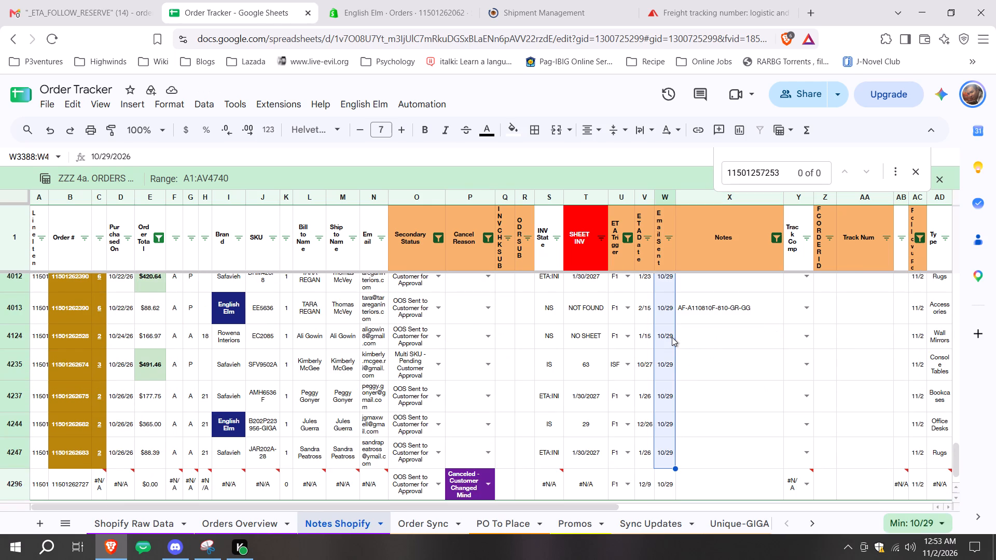
{"action": "key", "text": "Delete"}
{"action": "scroll", "coordinate": [738, 290], "scroll_direction": "up", "scroll_amount": 2}
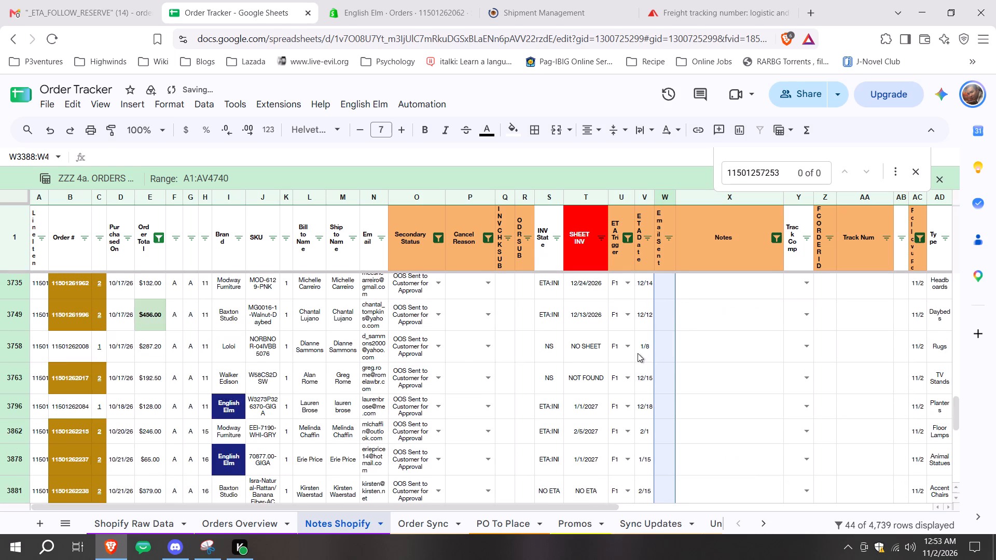
{"action": "scroll", "coordinate": [638, 353], "scroll_direction": "up", "scroll_amount": 3}
{"action": "scroll", "coordinate": [674, 379], "scroll_direction": "up", "scroll_amount": 3}
{"action": "scroll", "coordinate": [680, 387], "scroll_direction": "down", "scroll_amount": 2}
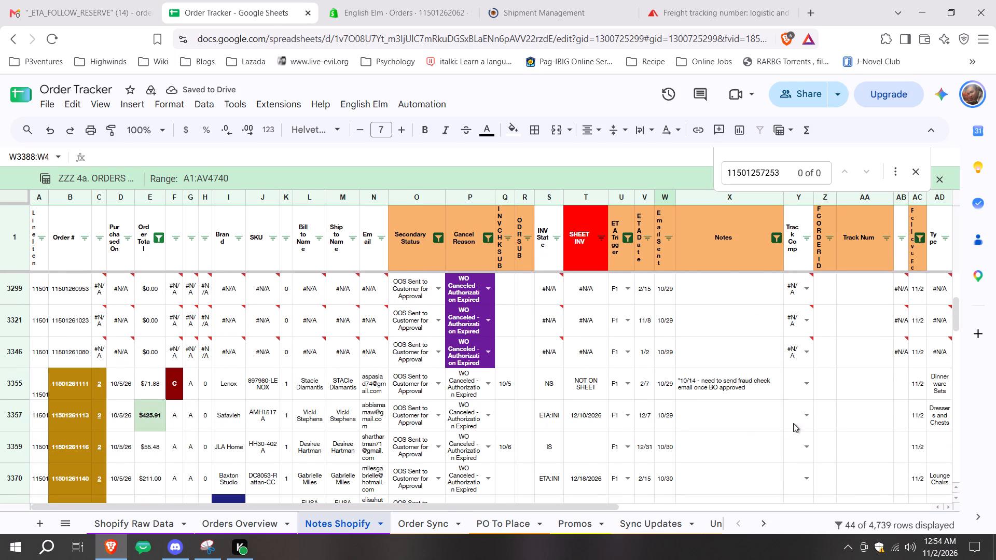
{"action": "scroll", "coordinate": [908, 345], "scroll_direction": "up", "scroll_amount": 6}
{"action": "double_click", "coordinate": [921, 285]}
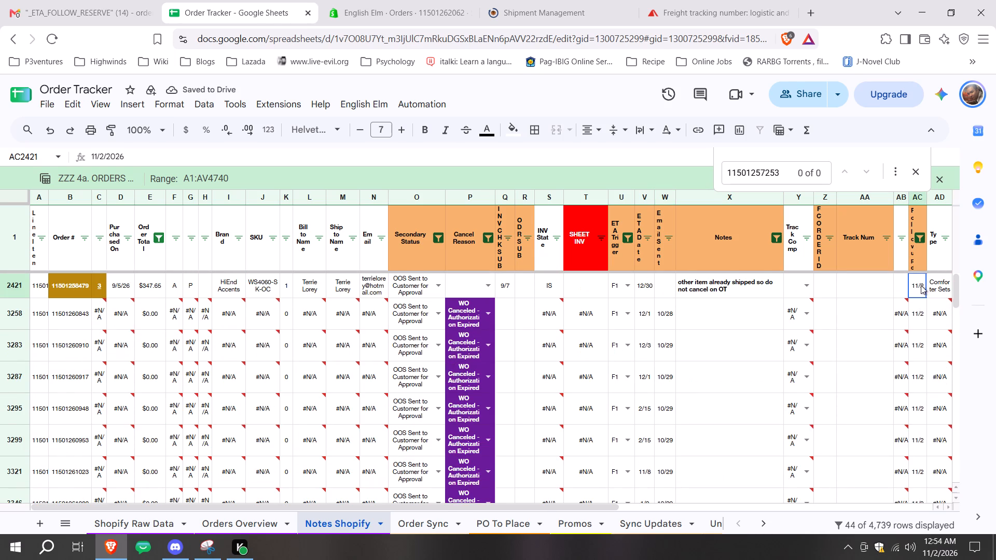
{"action": "left_click", "coordinate": [868, 355]}
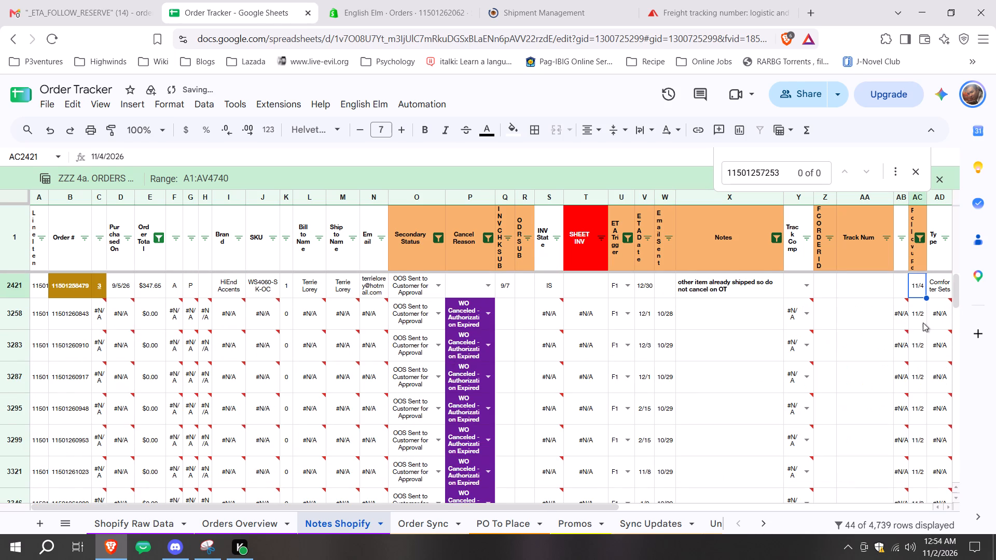
Set the follow-up date to 11/3/2026 for all orders from row 3258 through row 3388.
{"action": "double_click", "coordinate": [923, 323]}
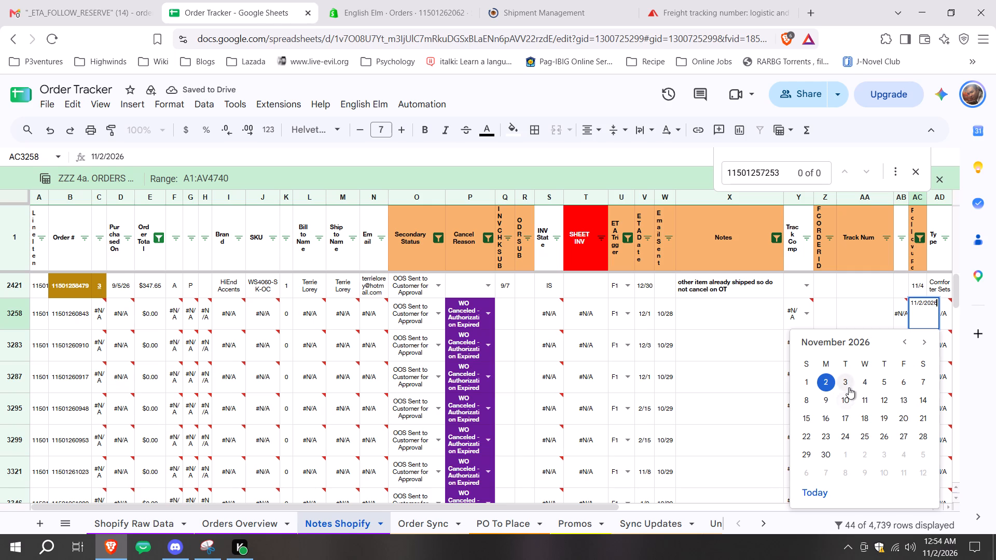
{"action": "left_click", "coordinate": [849, 387]}
{"action": "key", "text": "shift+Down"}
{"action": "key", "text": "shift+Down"}
{"action": "key", "text": "shift+Down"}
{"action": "key", "text": "shift+Down"}
{"action": "key", "text": "shift+Down"}
{"action": "key", "text": "shift+Down"}
{"action": "key", "text": "shift+Down"}
{"action": "key", "text": "shift+Down"}
{"action": "key", "text": "shift+Down"}
{"action": "key", "text": "shift+Down"}
{"action": "key", "text": "shift+Down"}
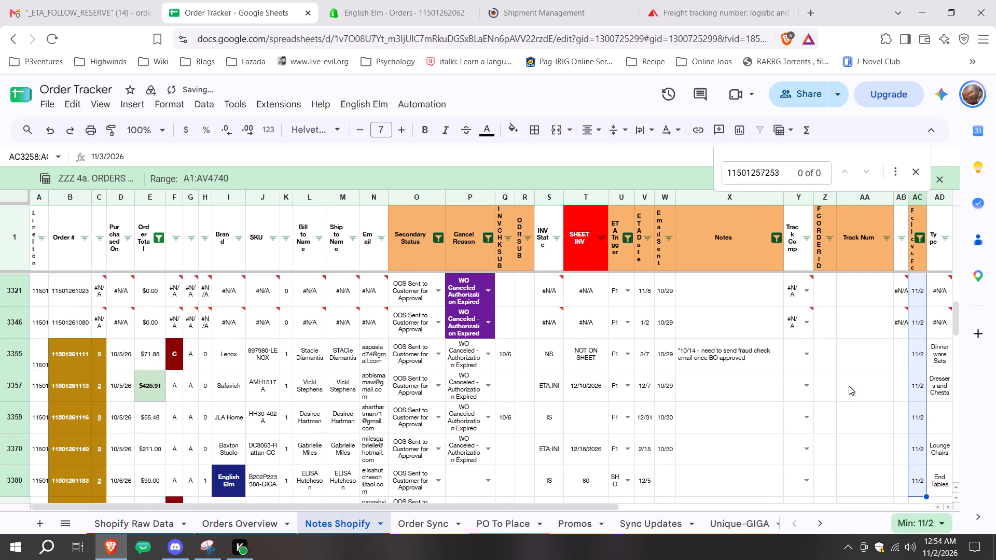
{"action": "key", "text": "shift+Down"}
{"action": "key", "text": "shift+Down"}
{"action": "key", "text": "shift+Up"}
{"action": "key", "text": "shift+Up"}
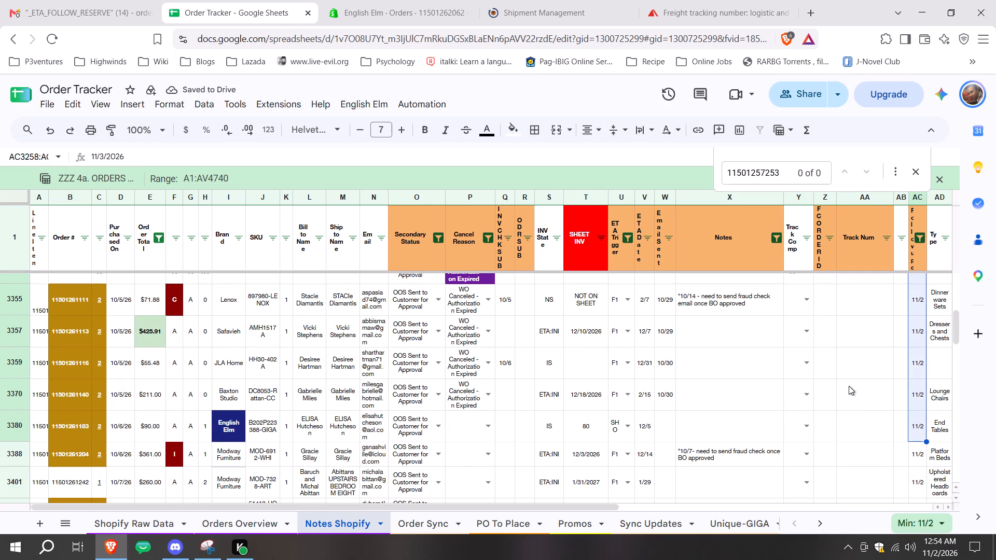
{"action": "key", "text": "shift+Down"}
{"action": "key", "text": "ctrl+d"}
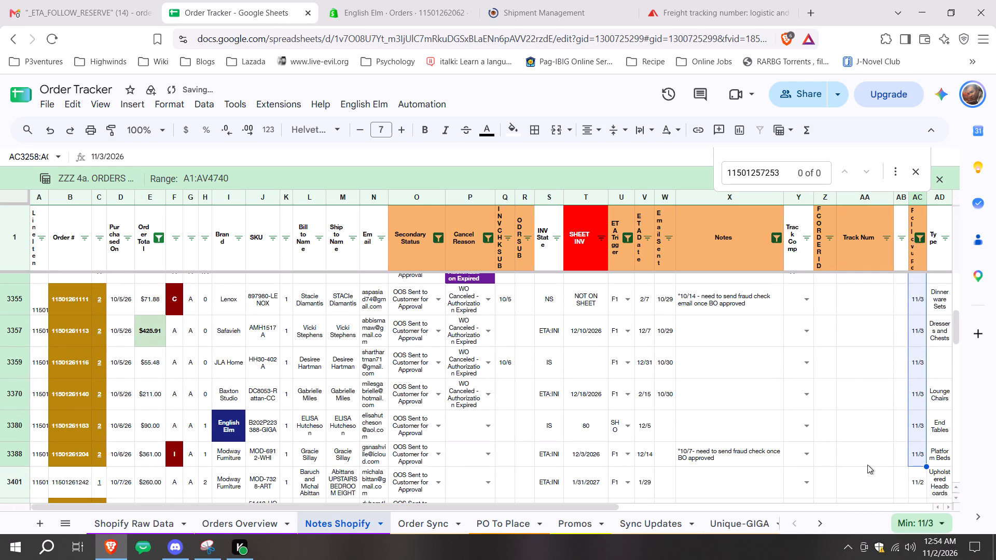
Set the follow-up date to 11/4/2026 for all orders from row 3401 through row 4296.
{"action": "double_click", "coordinate": [916, 487]}
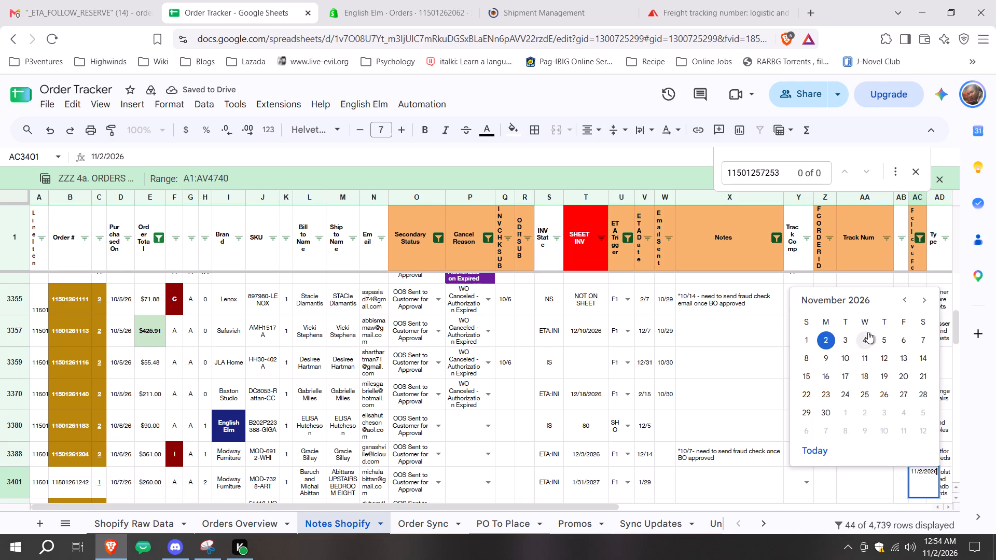
{"action": "left_click", "coordinate": [868, 332]}
{"action": "key", "text": "ctrl+shift+Down"}
{"action": "key", "text": "ctrl+d"}
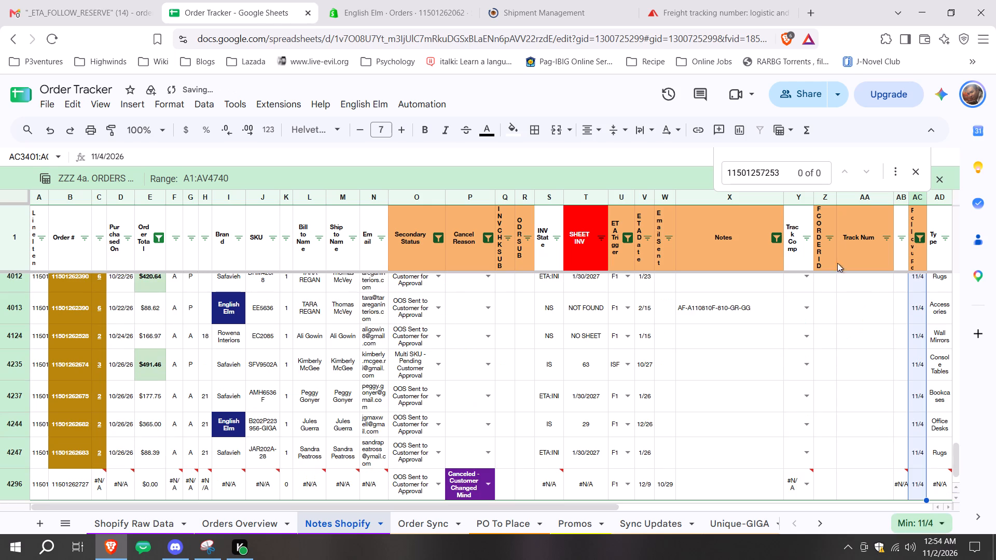
Switch to the filter view ZZZ 5c. 1 Days Left for Auth.
{"action": "left_click", "coordinate": [783, 131]}
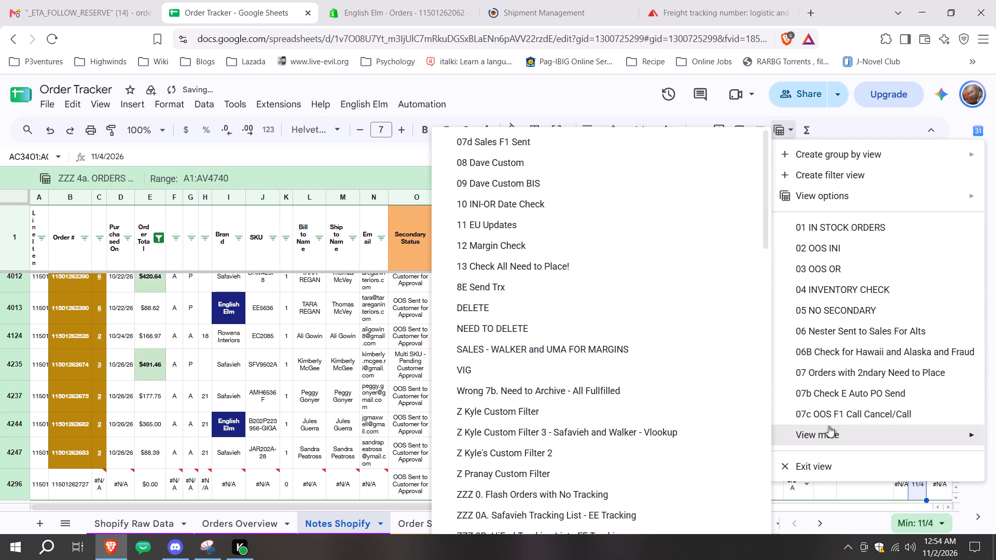
{"action": "scroll", "coordinate": [620, 289], "scroll_direction": "down", "scroll_amount": 3}
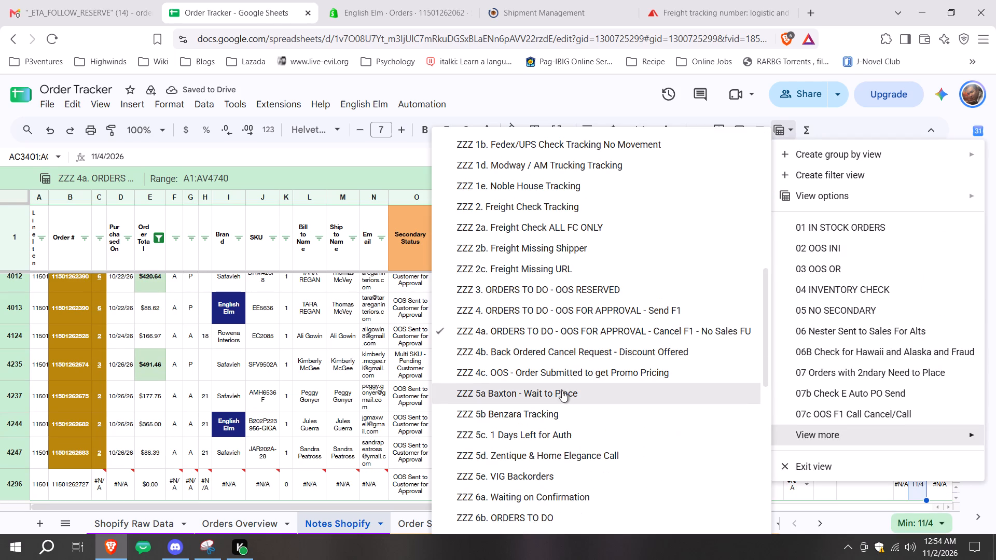
{"action": "left_click", "coordinate": [554, 426]}
{"action": "scroll", "coordinate": [573, 367], "scroll_direction": "up", "scroll_amount": 4}
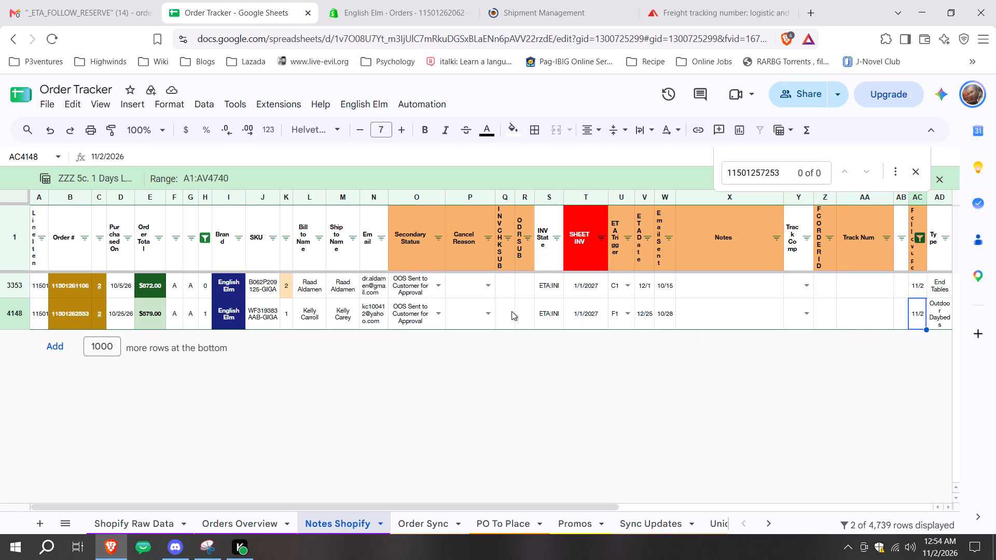
{"action": "left_click", "coordinate": [493, 282]}
{"action": "scroll", "coordinate": [486, 353], "scroll_direction": "down", "scroll_amount": 3}
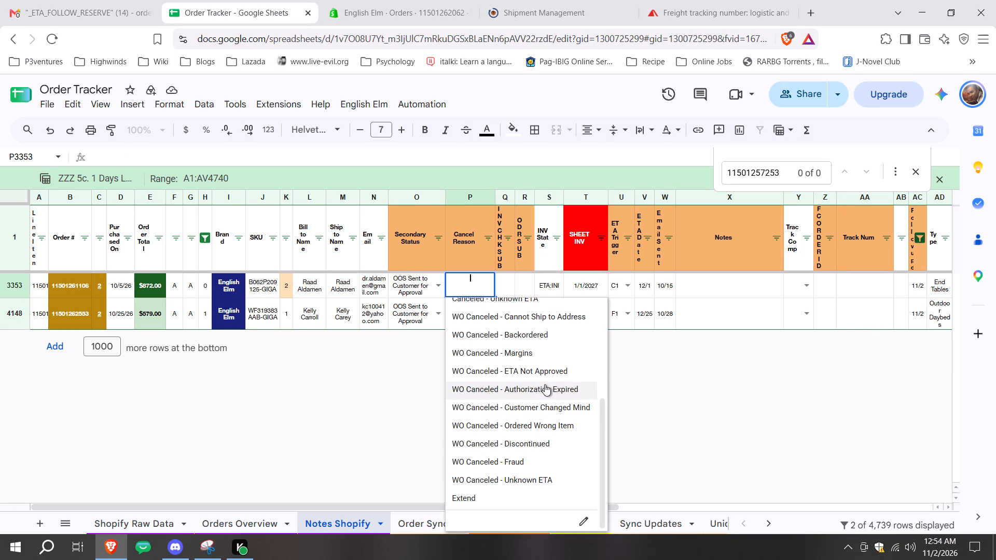
{"action": "left_click", "coordinate": [545, 384]}
Set the follow-up date to 11/3/2026 for both orders in rows 3353 and 4148.
{"action": "double_click", "coordinate": [926, 292]}
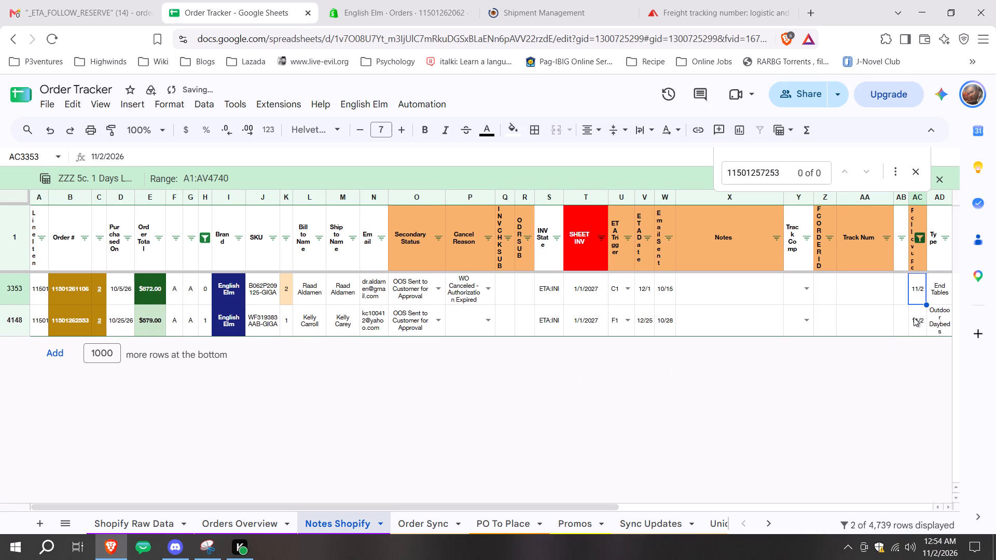
{"action": "double_click", "coordinate": [918, 297]}
{"action": "left_click", "coordinate": [836, 352]}
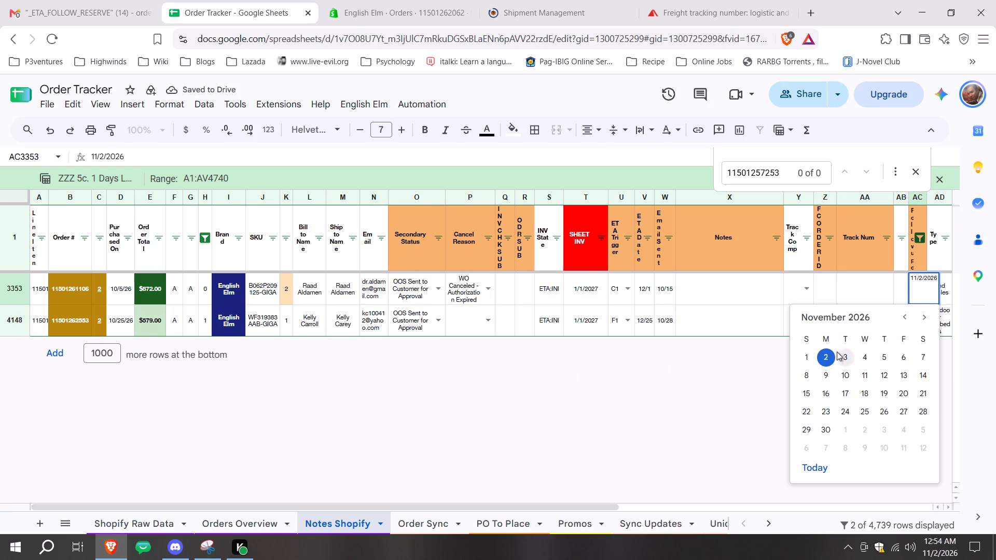
{"action": "key", "text": "shift+Down"}
{"action": "key", "text": "ctrl+d"}
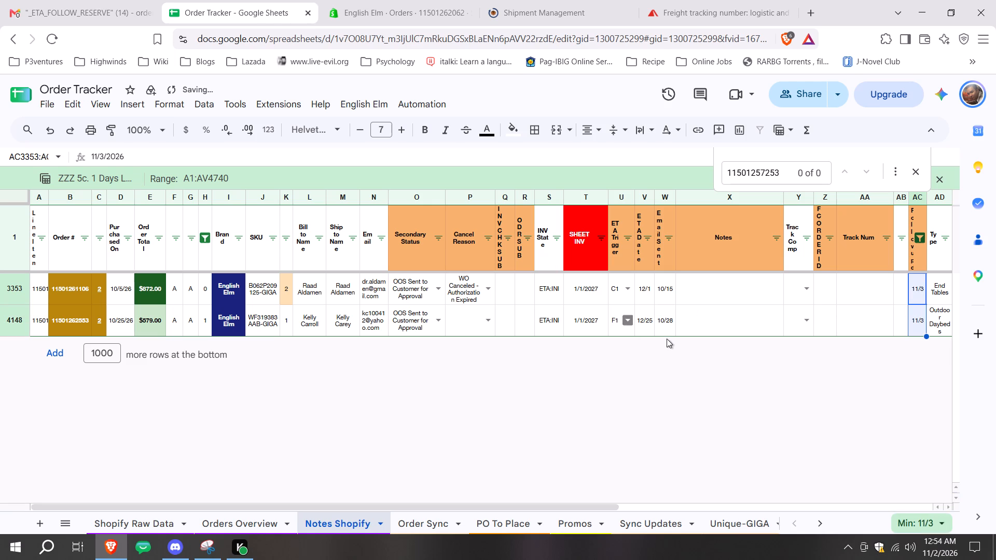
Clear the Email Sent date of the order in row 4148.
{"action": "left_click", "coordinate": [667, 339]}
{"action": "key", "text": "BackSpace"}
Switch to the filter view ZZZ 6c. Back in stock? BO - Wait to Place.
{"action": "left_click", "coordinate": [796, 141]}
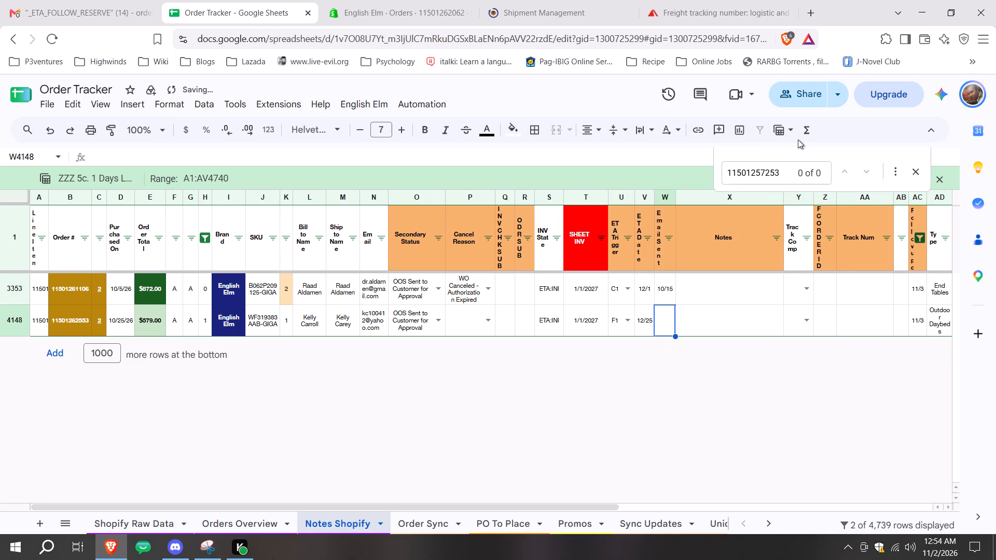
{"action": "left_click", "coordinate": [782, 128]}
{"action": "scroll", "coordinate": [634, 332], "scroll_direction": "down", "scroll_amount": 4}
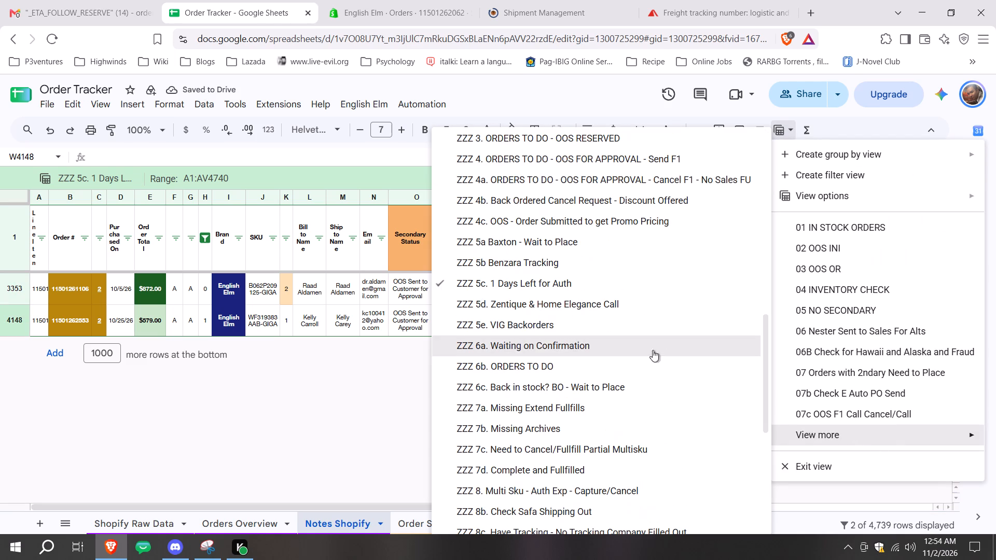
{"action": "left_click", "coordinate": [608, 382]}
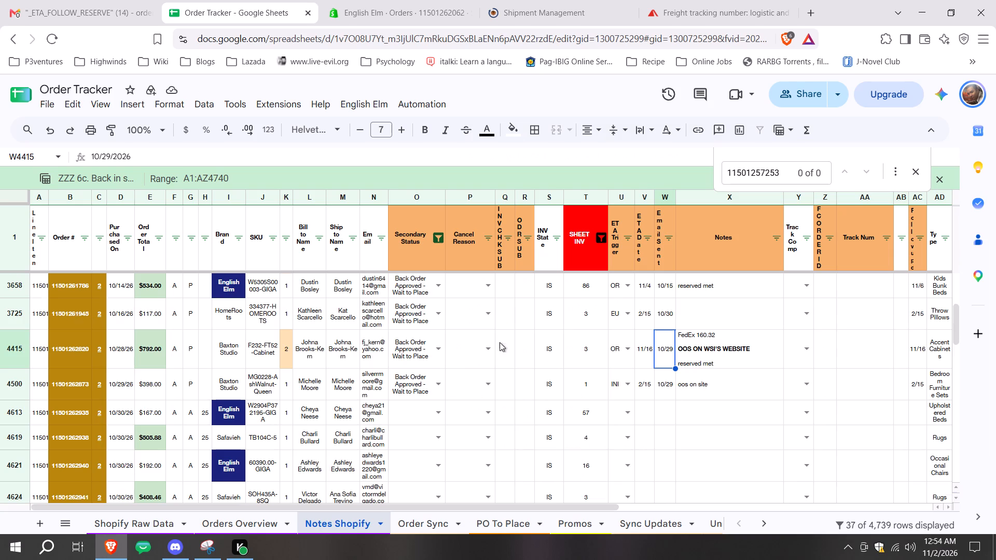